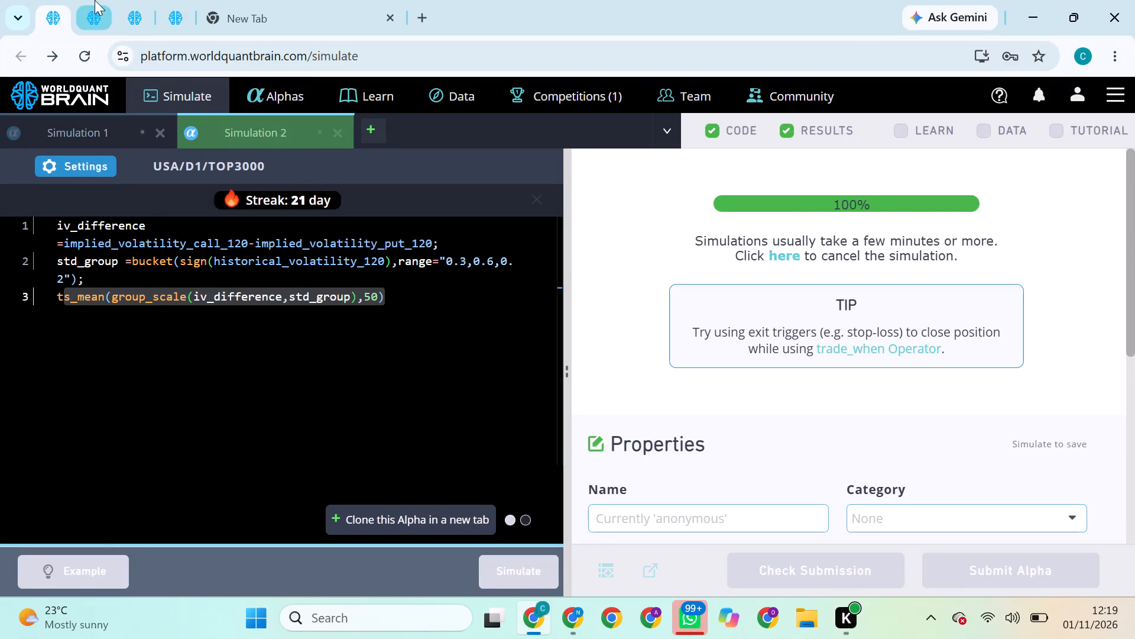
Try to submit the simulated TOP1000 alpha and the TOP3000 alpha.
left_click(95, 0)
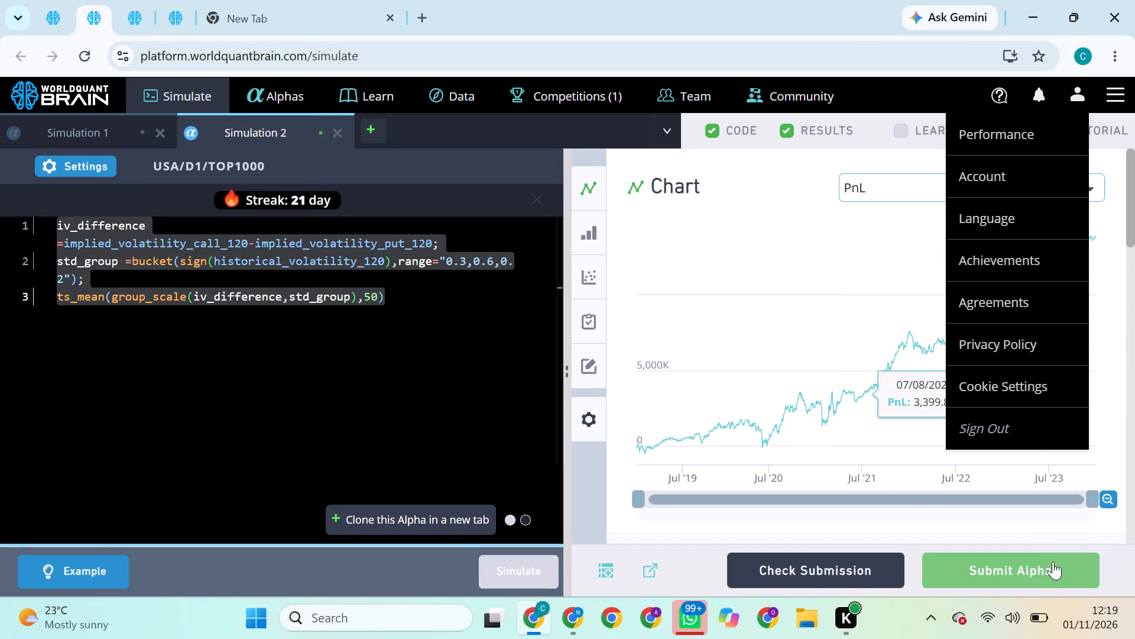
left_click(1053, 561)
left_click(50, 8)
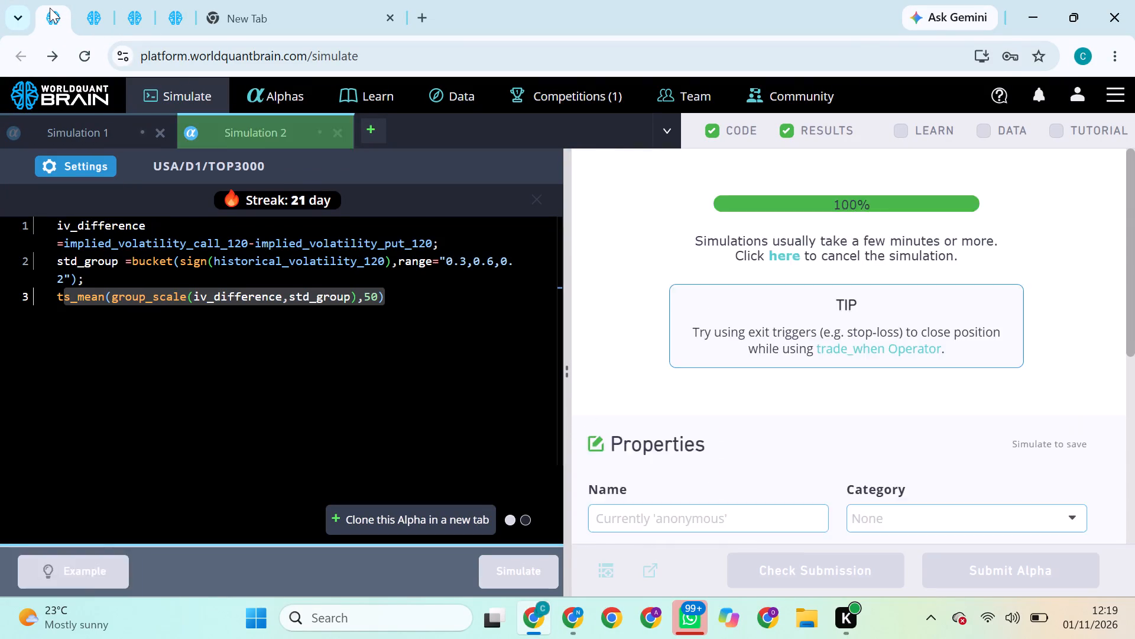
left_click(993, 568)
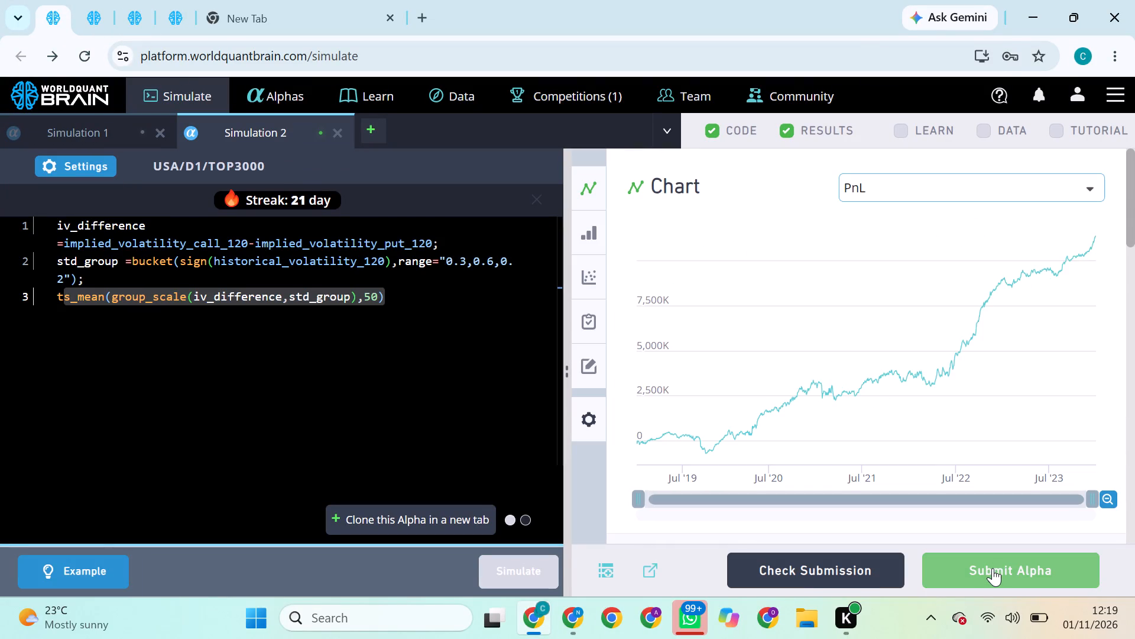
left_click(103, 0)
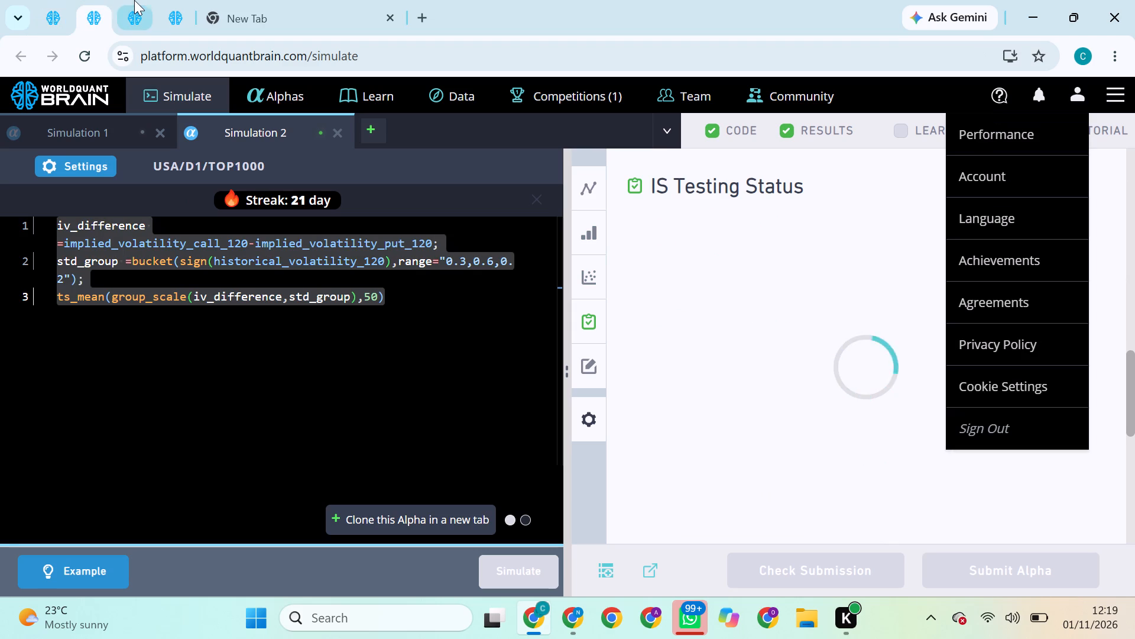
Set the TOP2000 alpha's neutralization to Market, apply the settings and run its simulation.
left_click(134, 0)
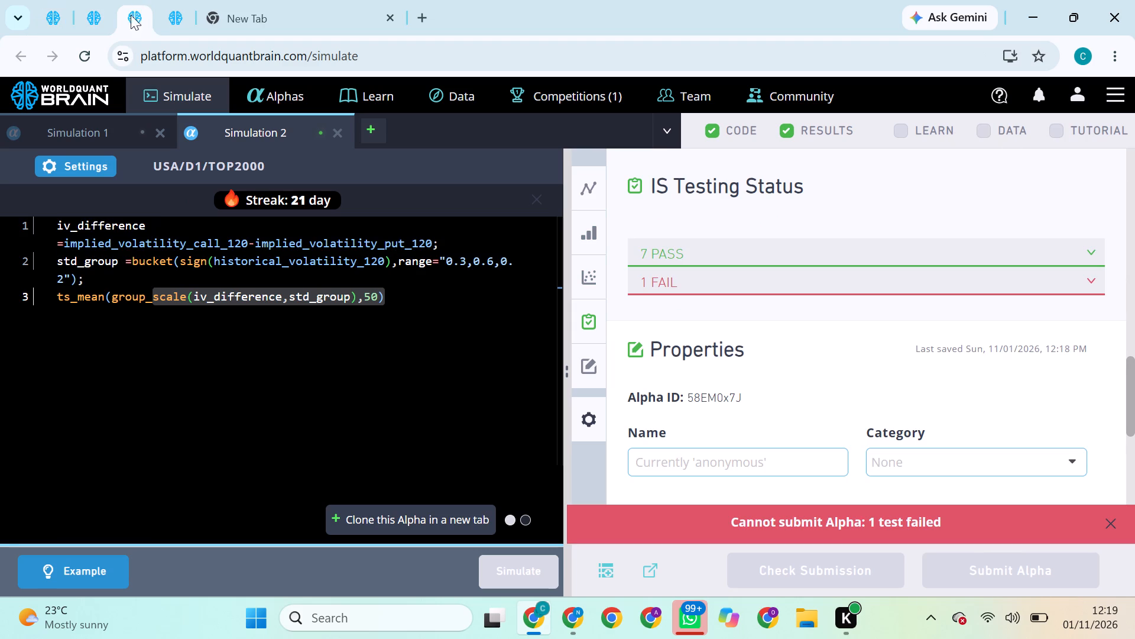
left_click(98, 169)
left_click(115, 432)
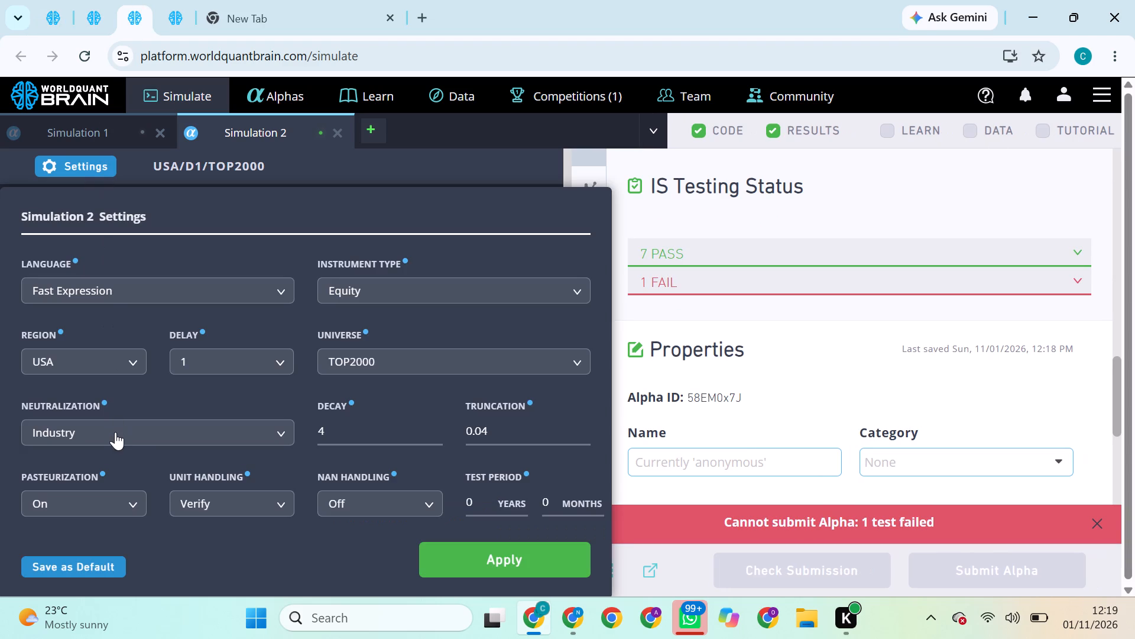
left_click(76, 486)
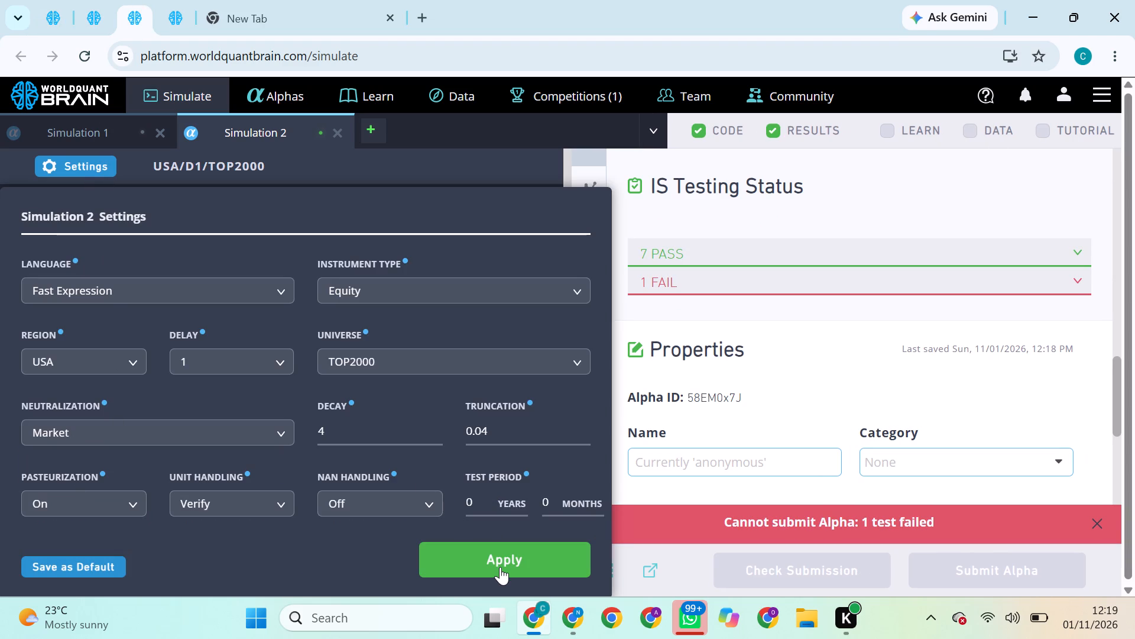
left_click(500, 567)
left_click(508, 567)
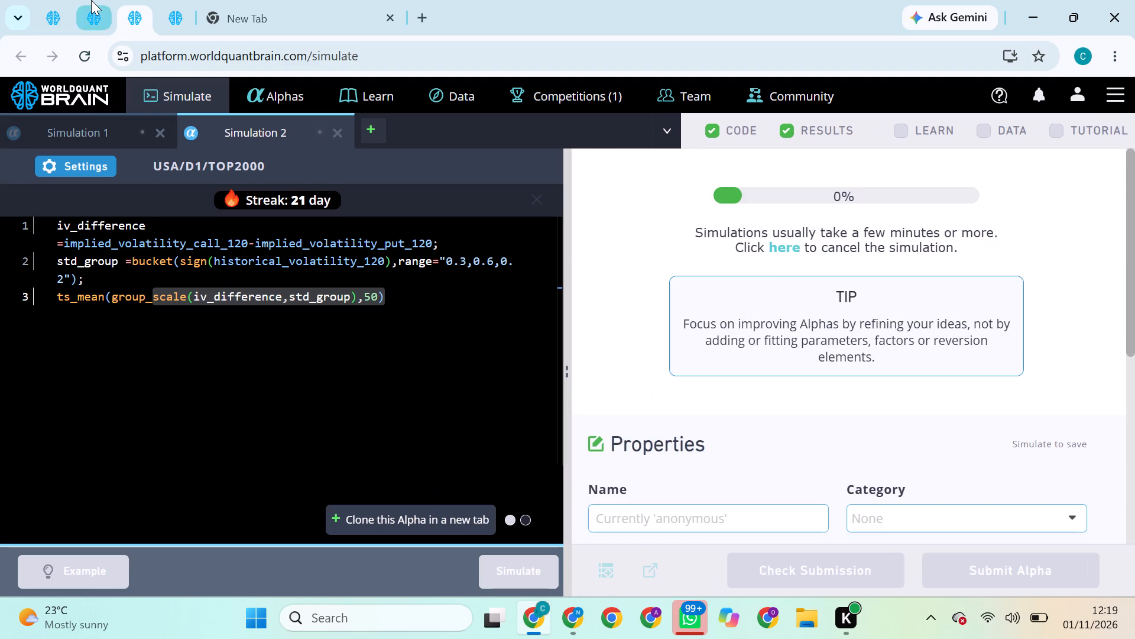
Set the TOP1000 alpha's neutralization to Sector, apply the settings and run its simulation.
left_click(91, 0)
left_click(109, 167)
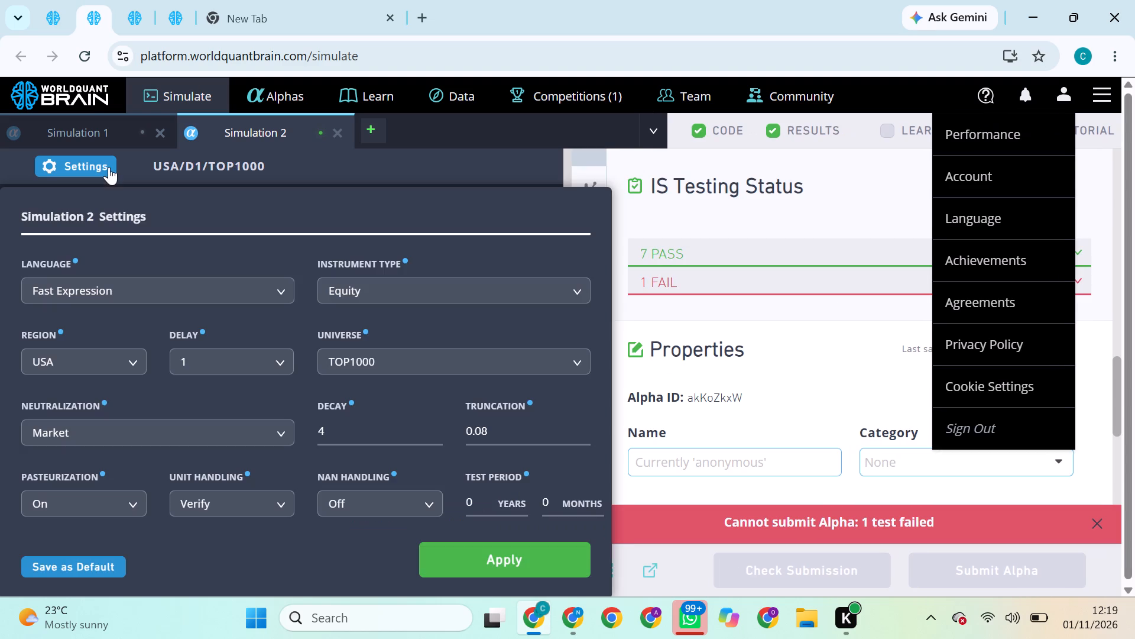
left_click(151, 424)
left_click(103, 521)
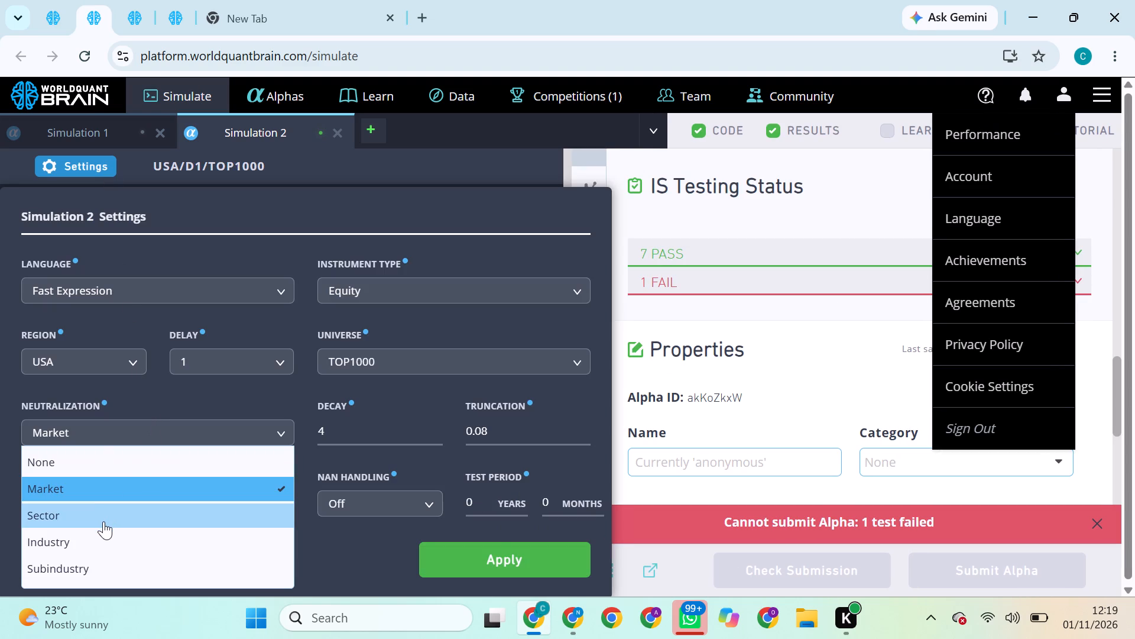
left_click(523, 569)
left_click(523, 569)
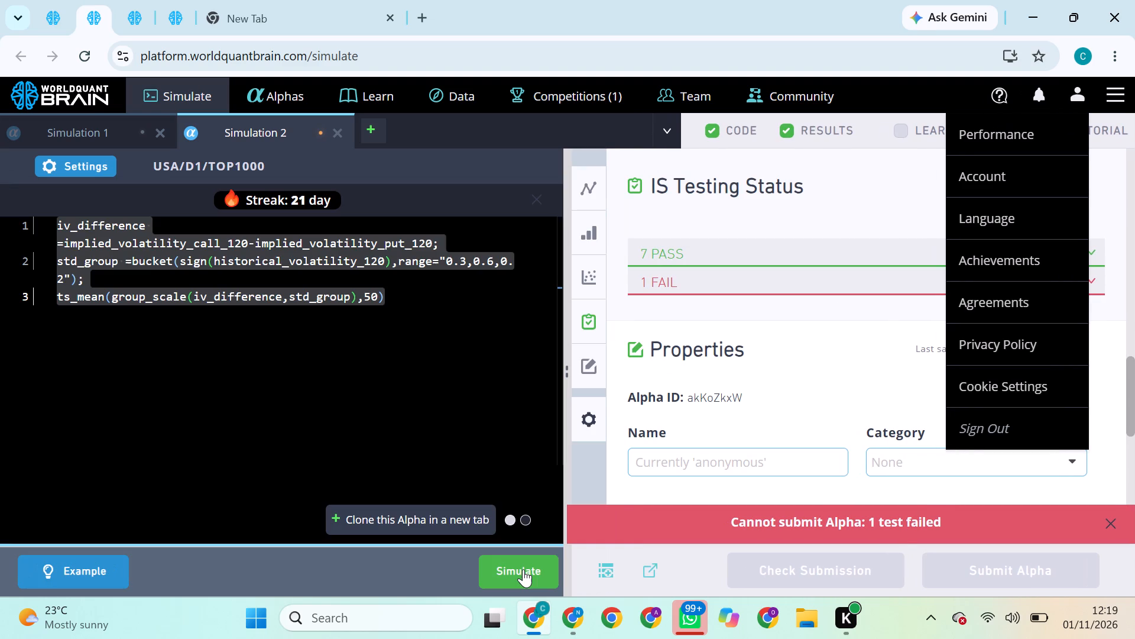
left_click_drag(523, 569, 122, 62)
Set the TOP3000 alpha's neutralization to Sector, apply the settings and run its simulation.
left_click(40, 0)
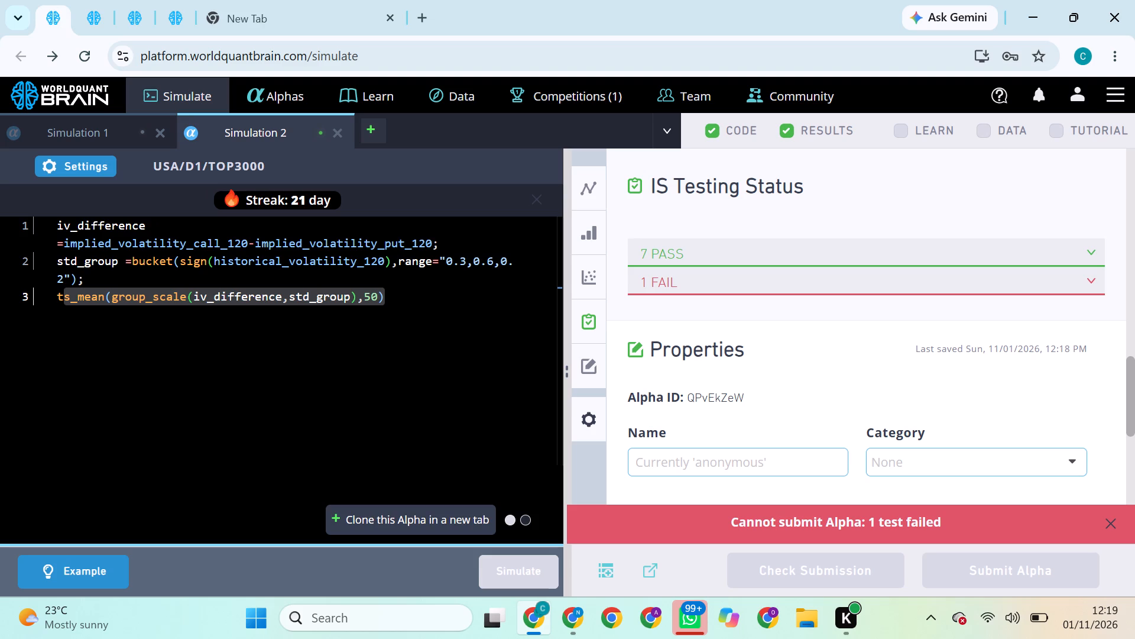
left_click(102, 170)
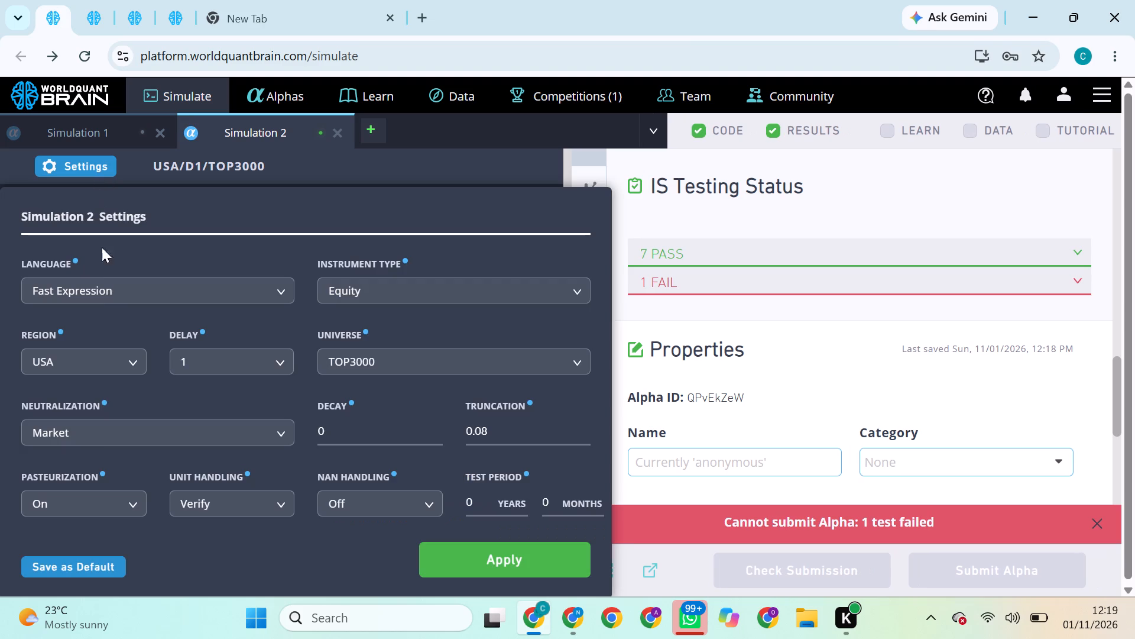
left_click(104, 425)
left_click(56, 518)
left_click(465, 561)
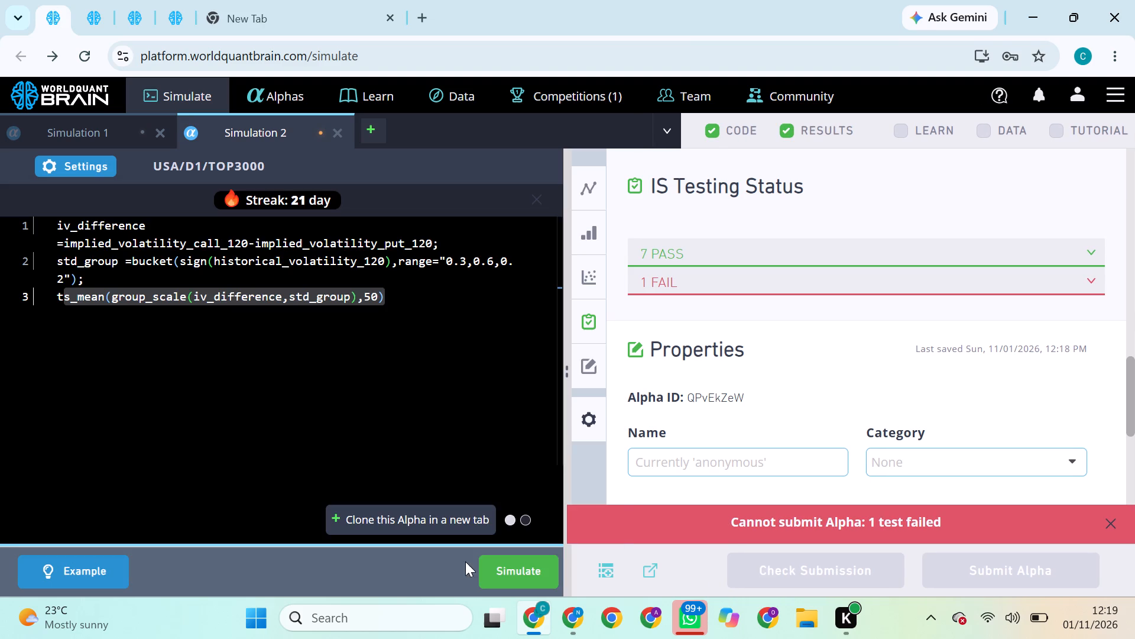
left_click(511, 557)
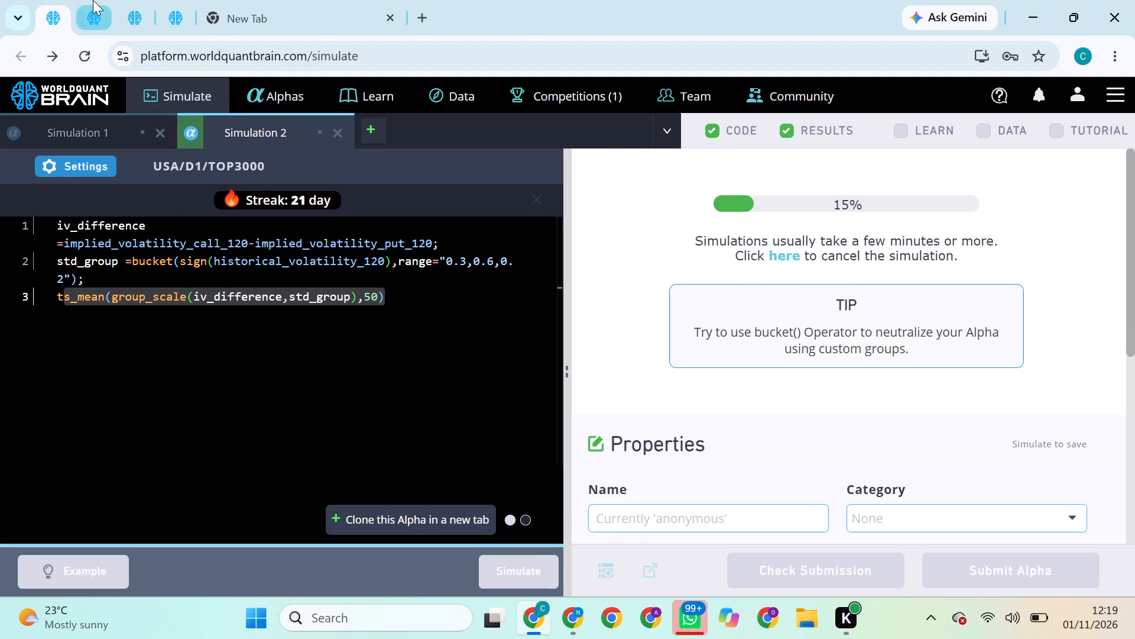
Check the simulation progress of the TOP1000, TOP2000 and TOP3000 alphas.
left_click(93, 0)
left_click(152, 0)
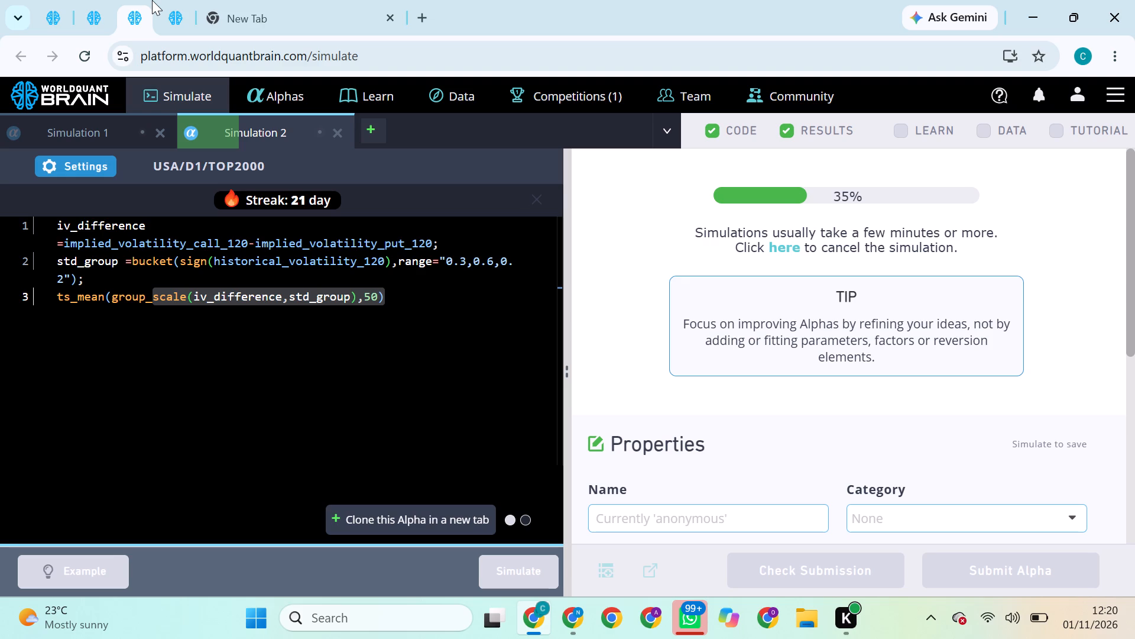
left_click(111, 0)
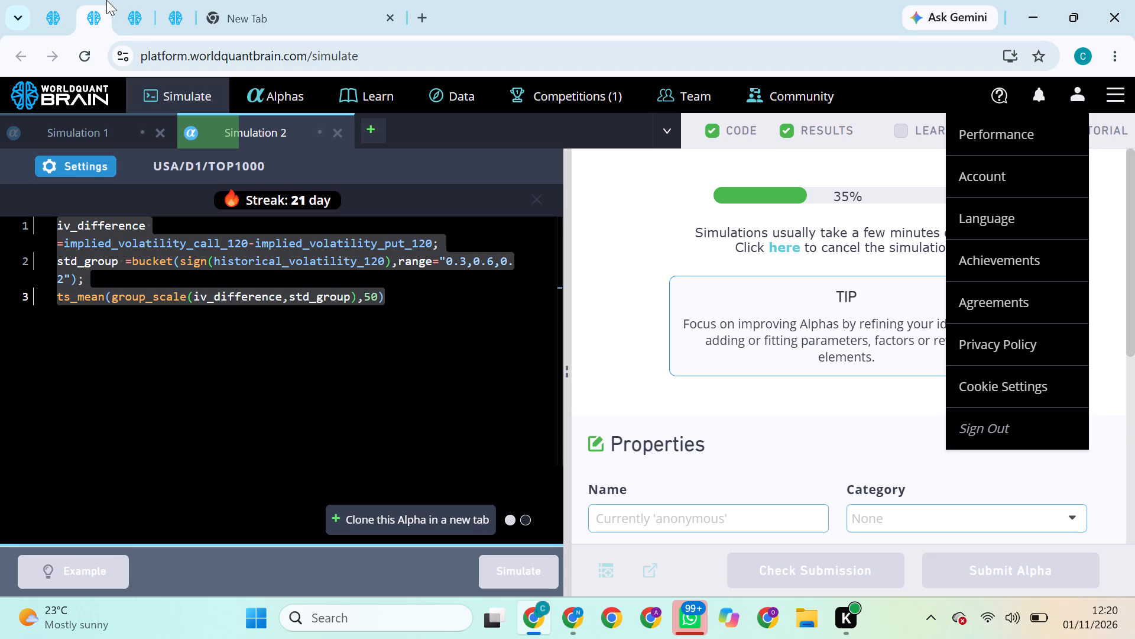
left_click(40, 0)
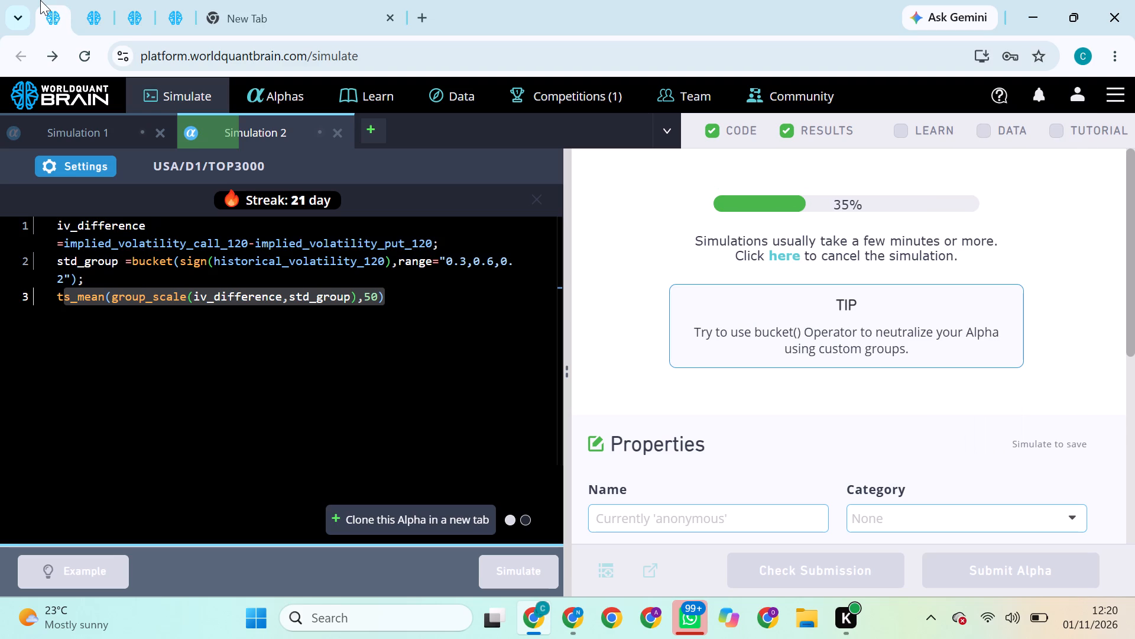
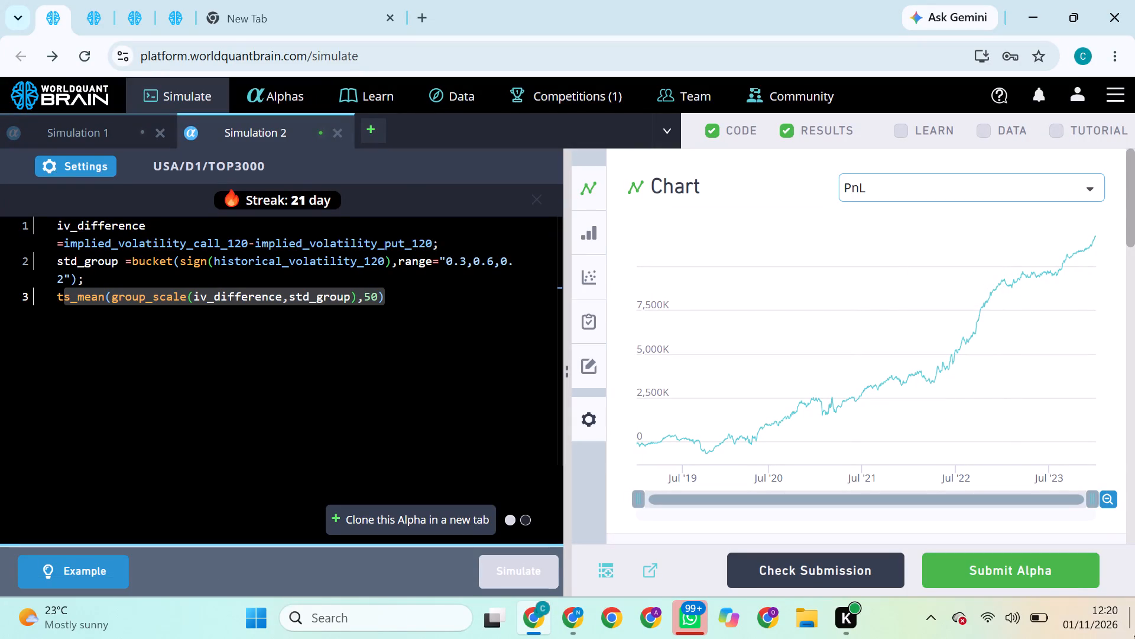
Try to submit the TOP3000, TOP1000 and TOP2000 alphas one after another.
left_click(1027, 560)
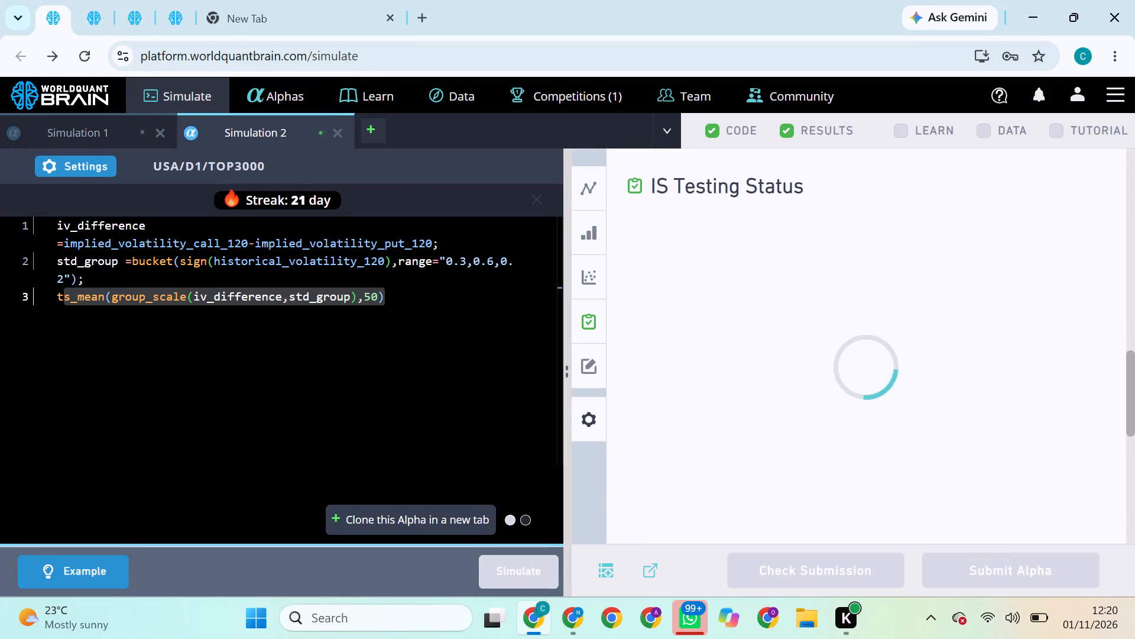
left_click(95, 0)
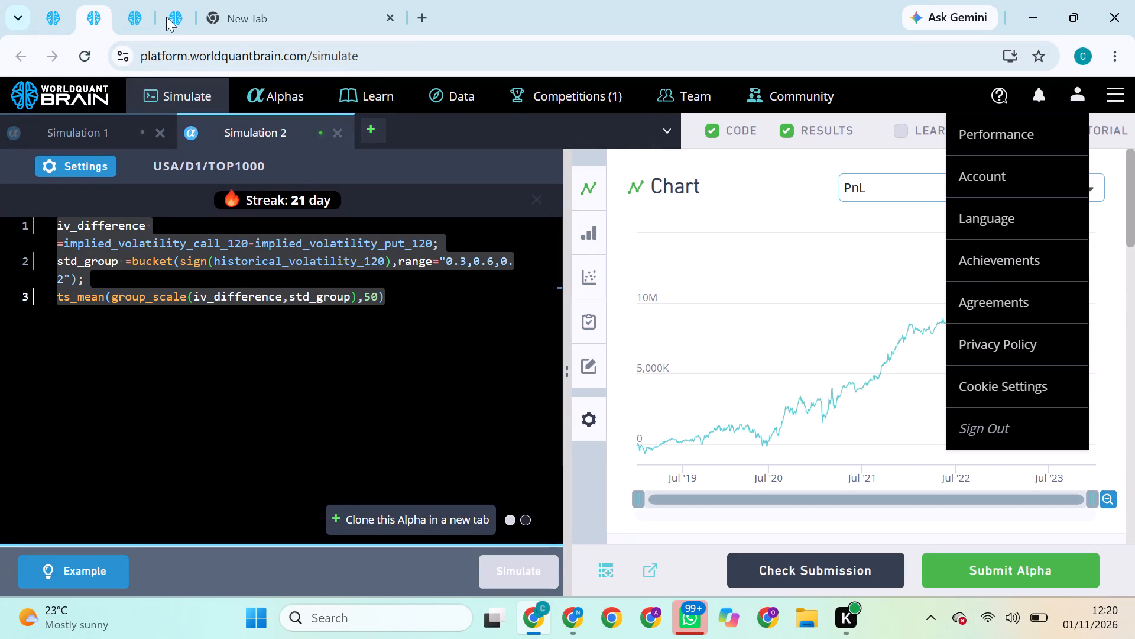
left_click(1057, 556)
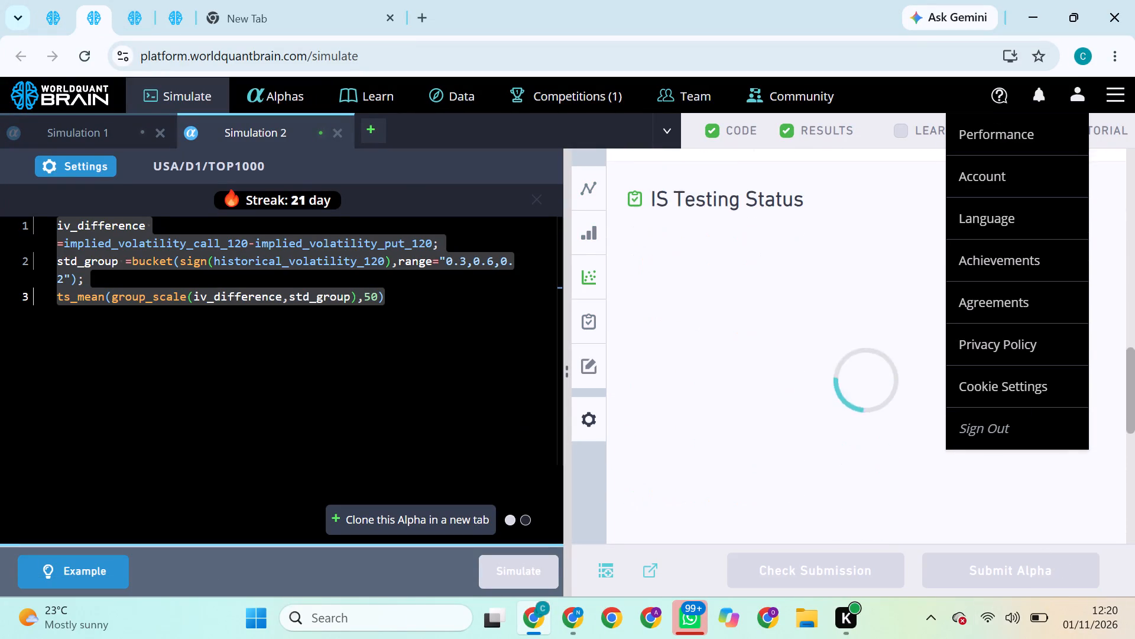
left_click(147, 4)
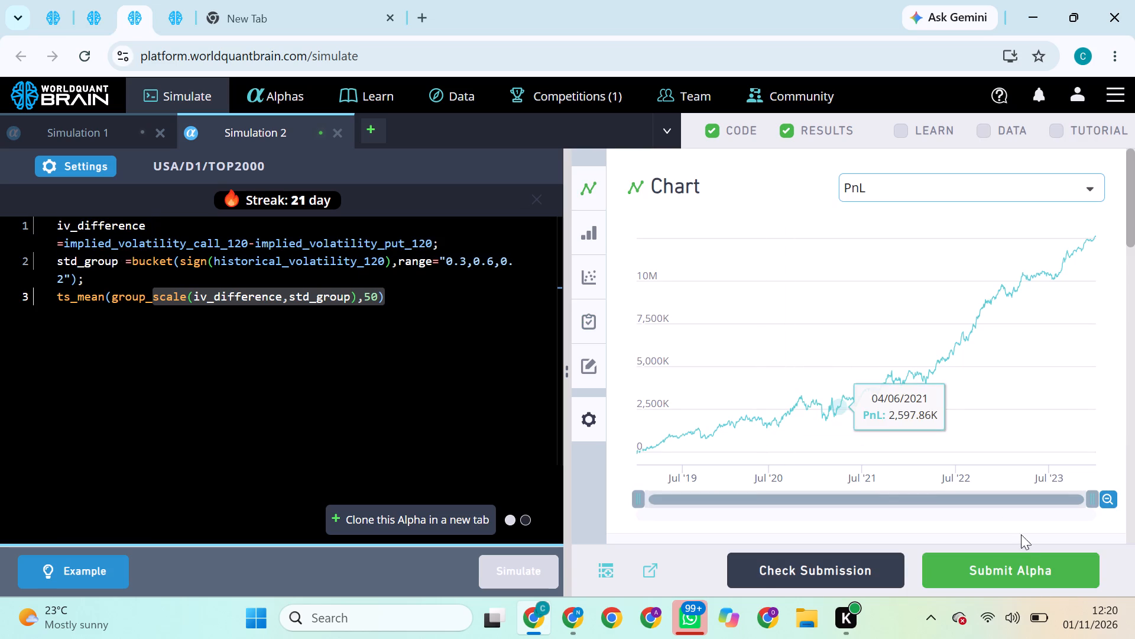
left_click(1030, 572)
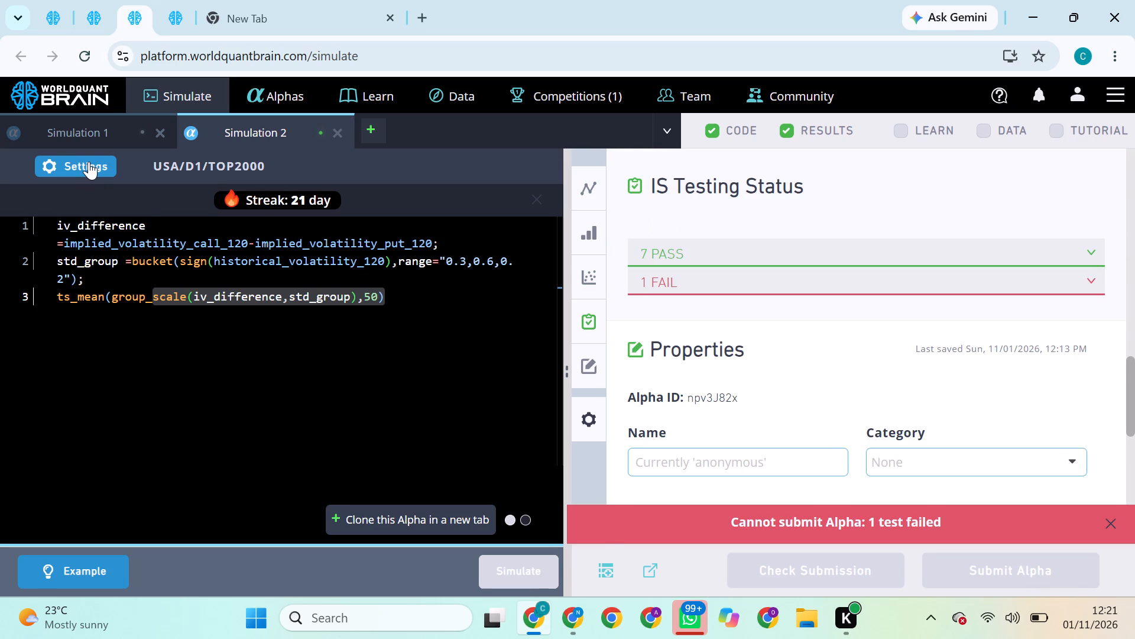
Set the TOP2000 alpha's neutralization to Sector, apply the settings and run its simulation.
left_click(89, 162)
left_click(74, 440)
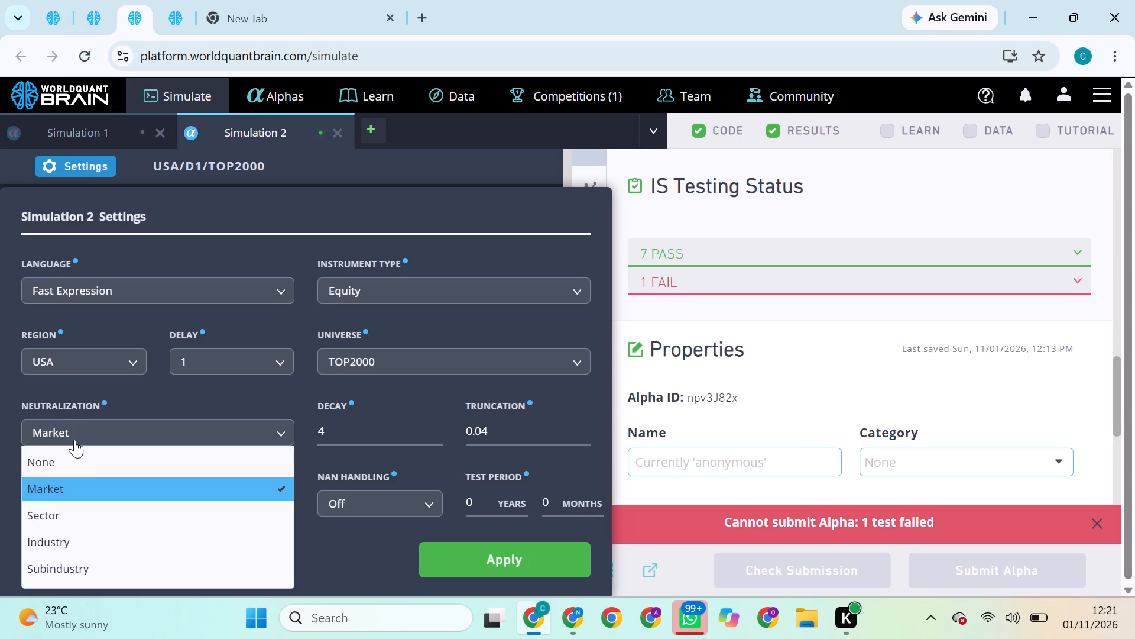
left_click(96, 518)
left_click(461, 559)
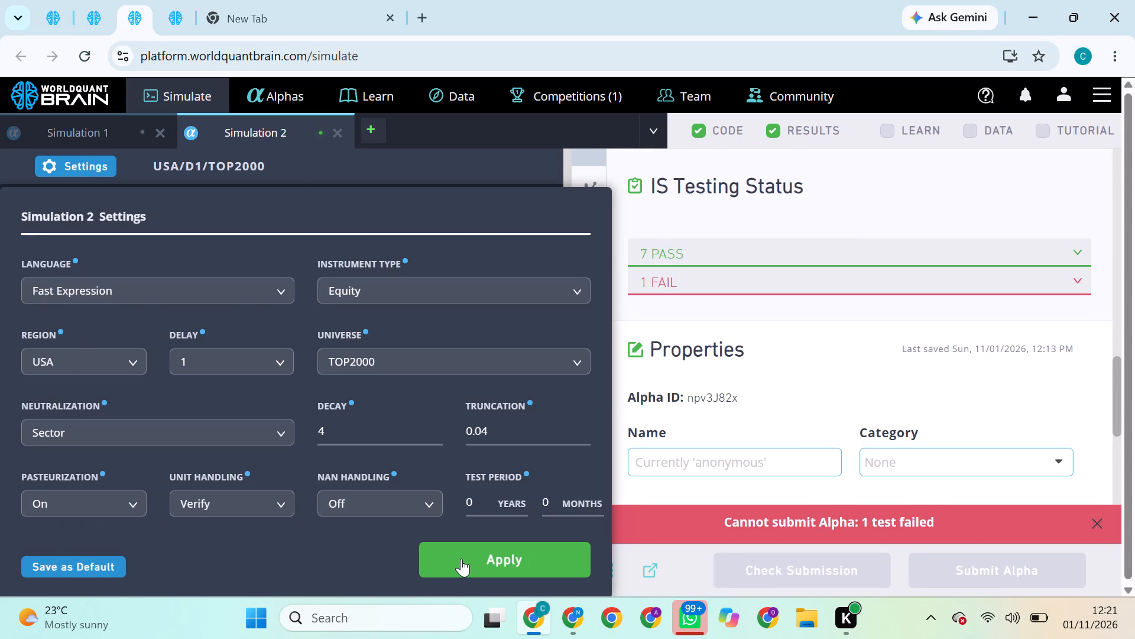
left_click(486, 563)
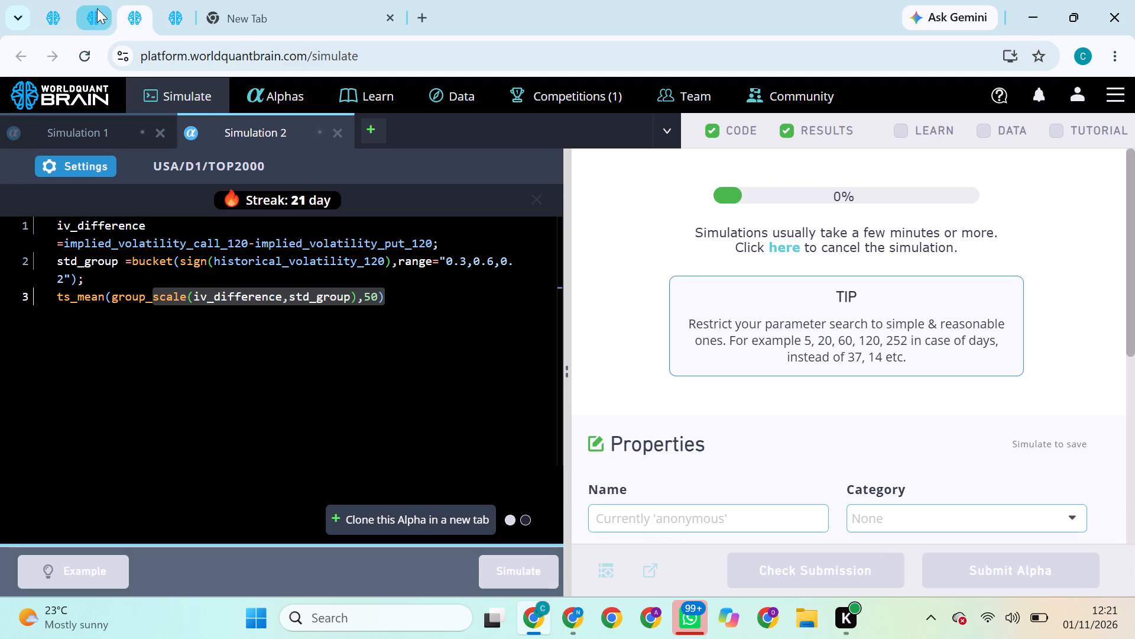
Set the TOP1000 alpha's neutralization to Industry, apply the settings and run its simulation.
left_click(97, 8)
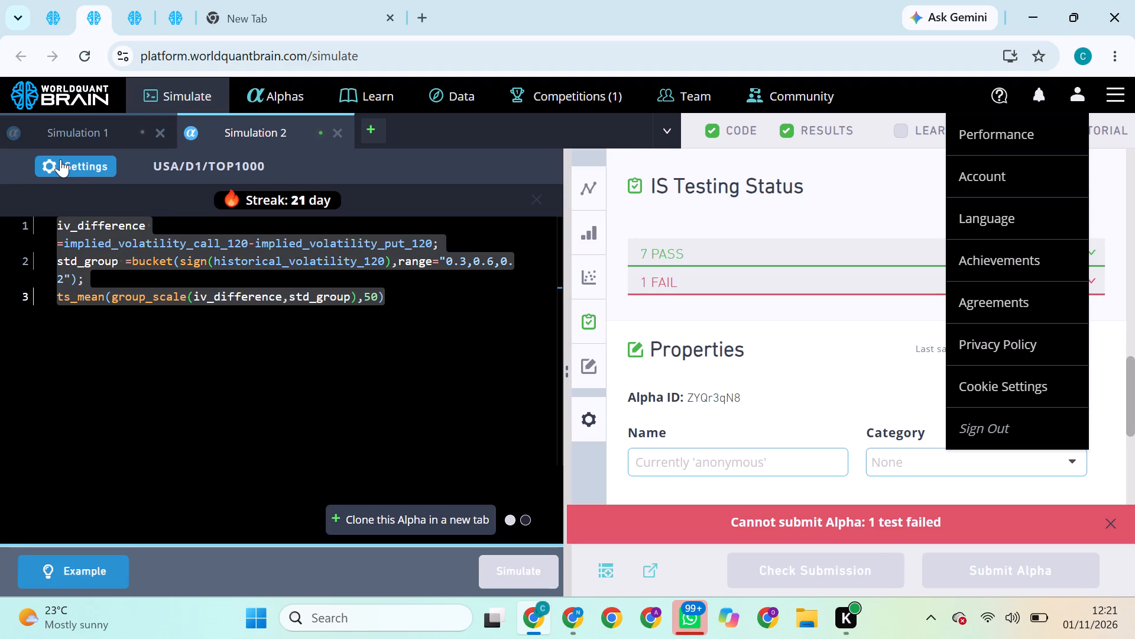
left_click(78, 167)
left_click(127, 435)
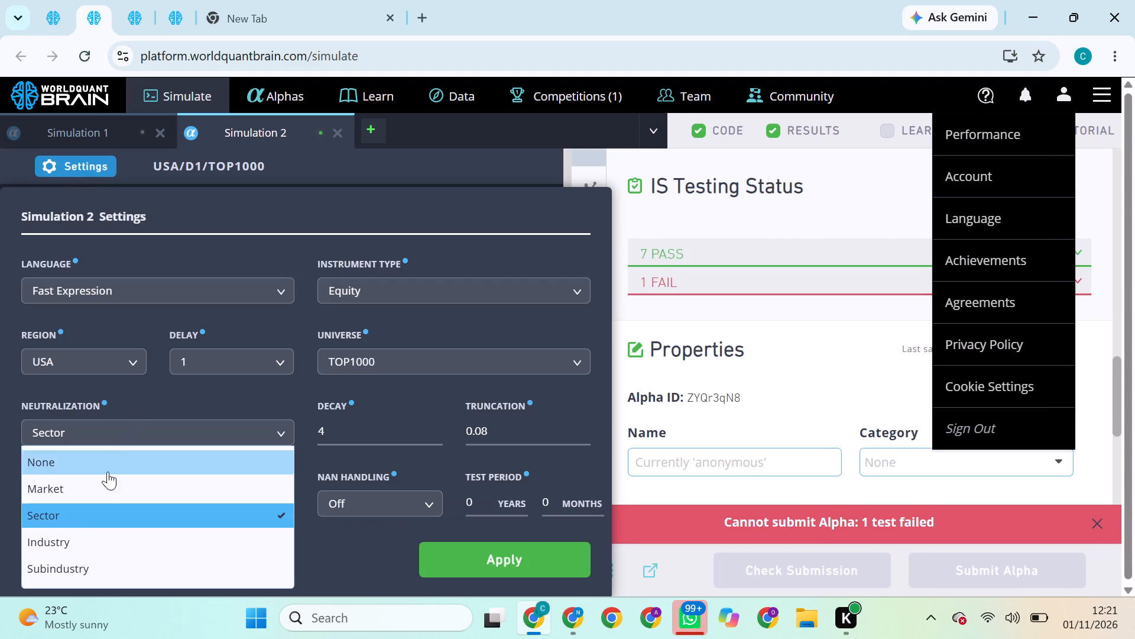
left_click(69, 545)
left_click(451, 555)
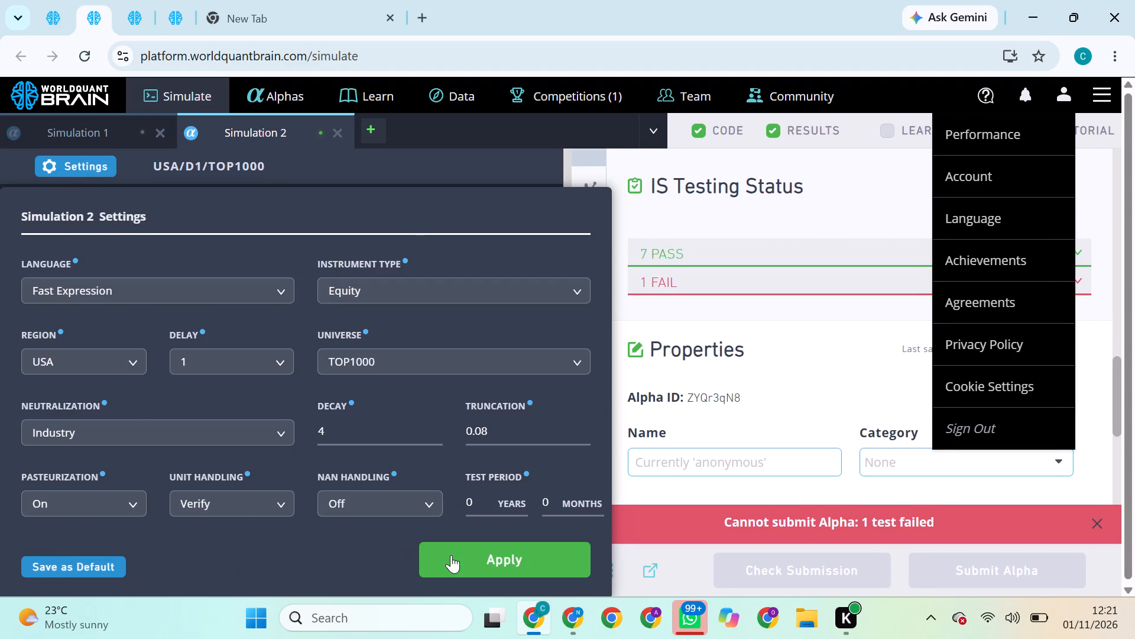
left_click(489, 571)
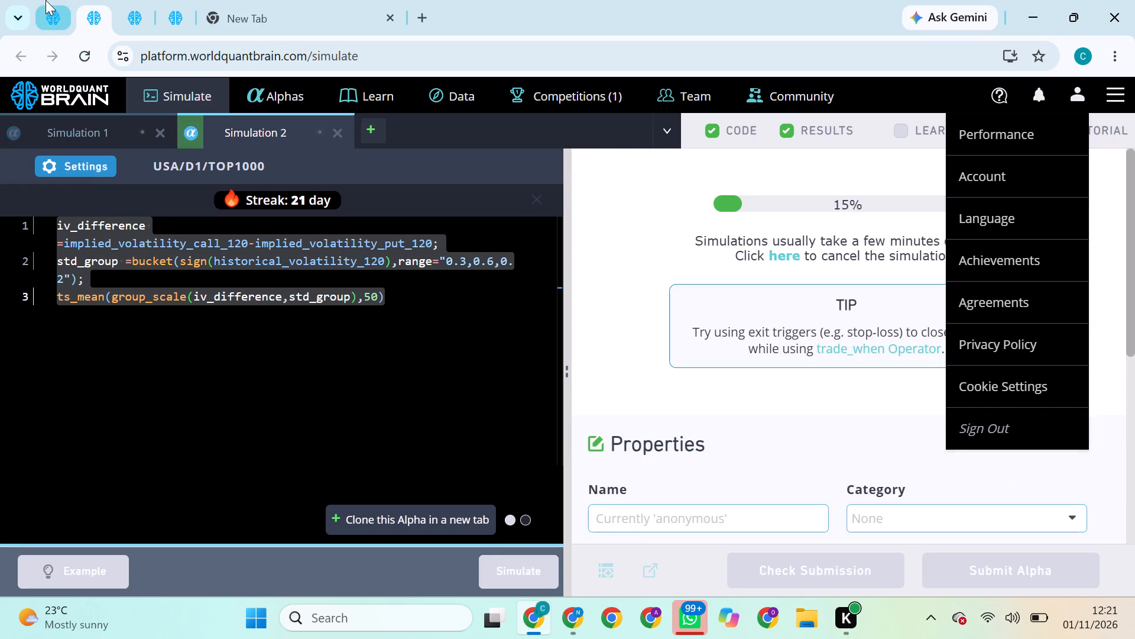
Set the TOP3000 alpha's neutralization to Industry, apply the settings and run its simulation.
left_click(46, 0)
left_click(99, 164)
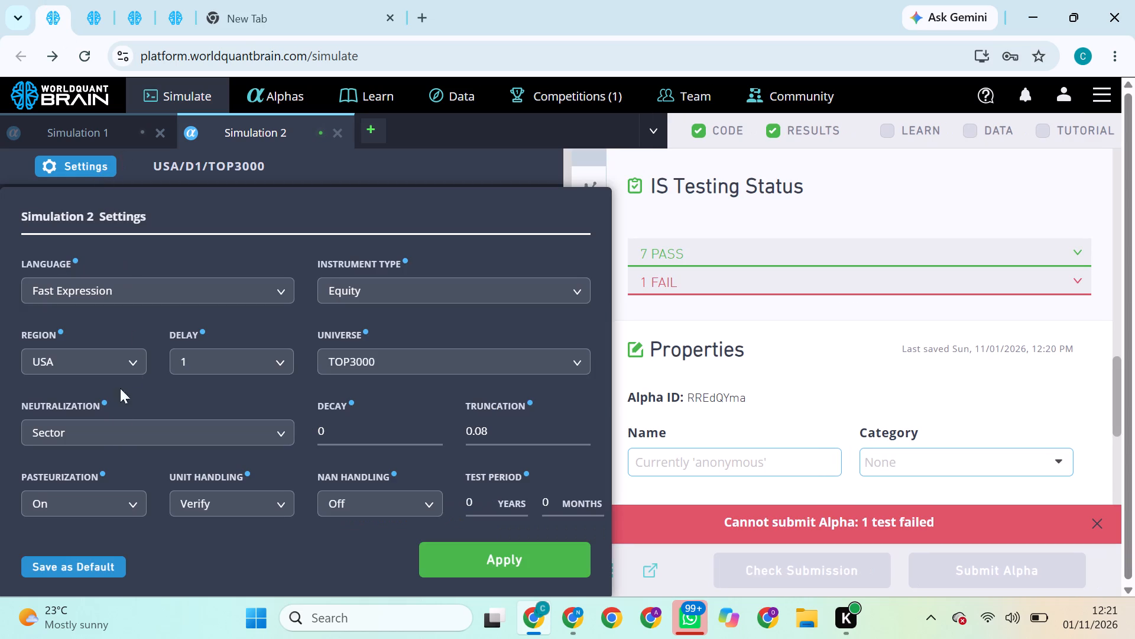
left_click(116, 435)
left_click(79, 543)
left_click(524, 551)
left_click(513, 558)
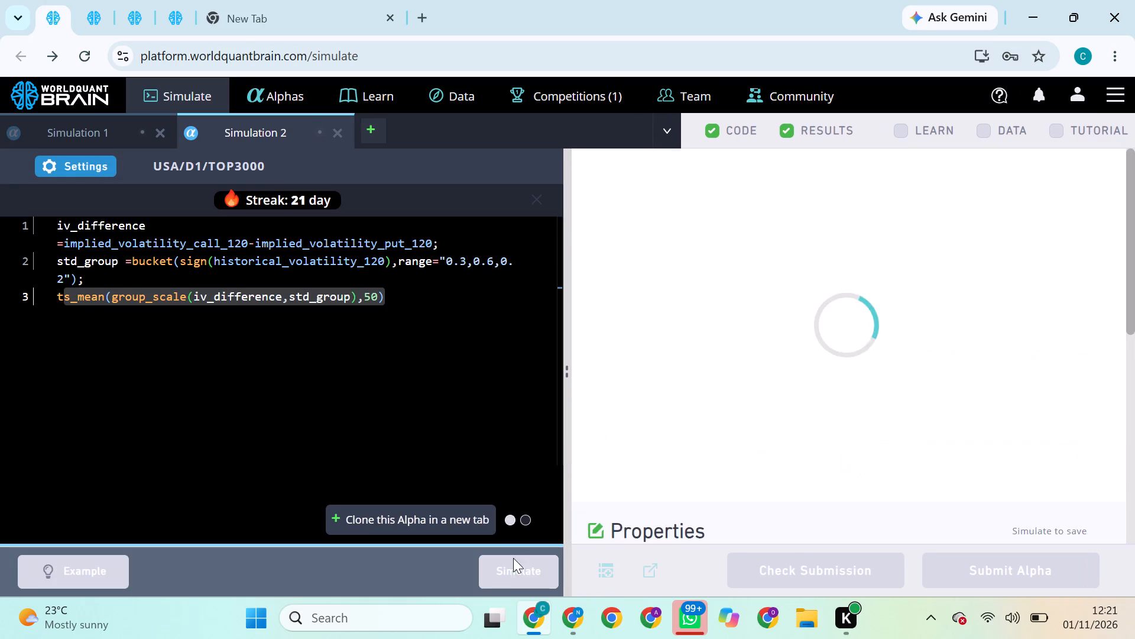
Check the simulation progress of the TOP1000, TOP2000 and TOP3000 alphas.
left_click(94, 0)
left_click(138, 1)
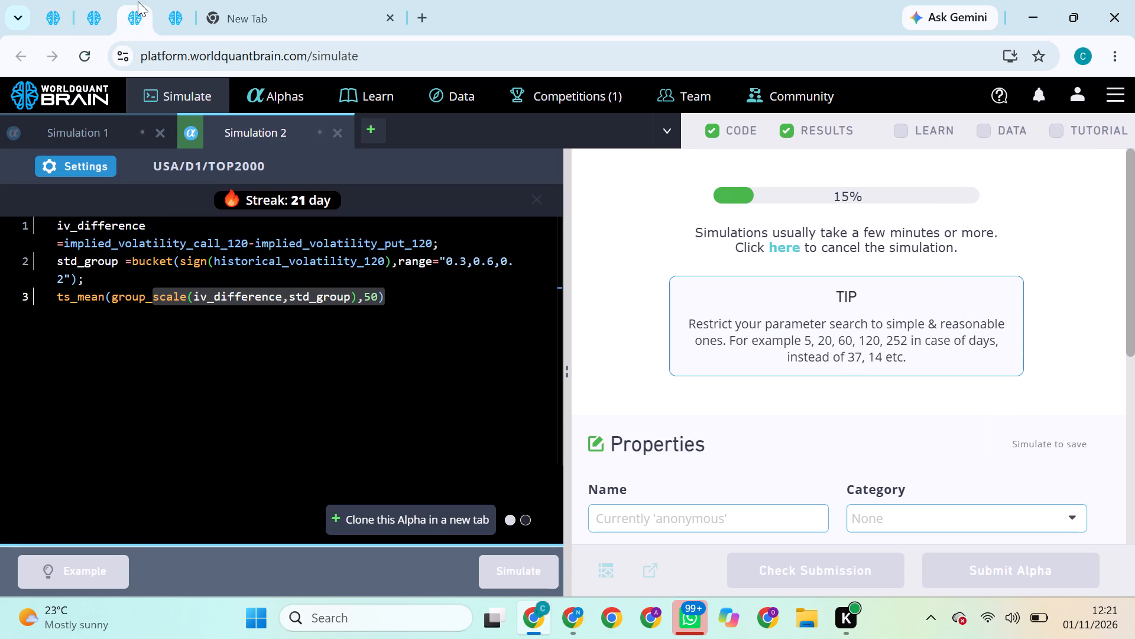
left_click(95, 4)
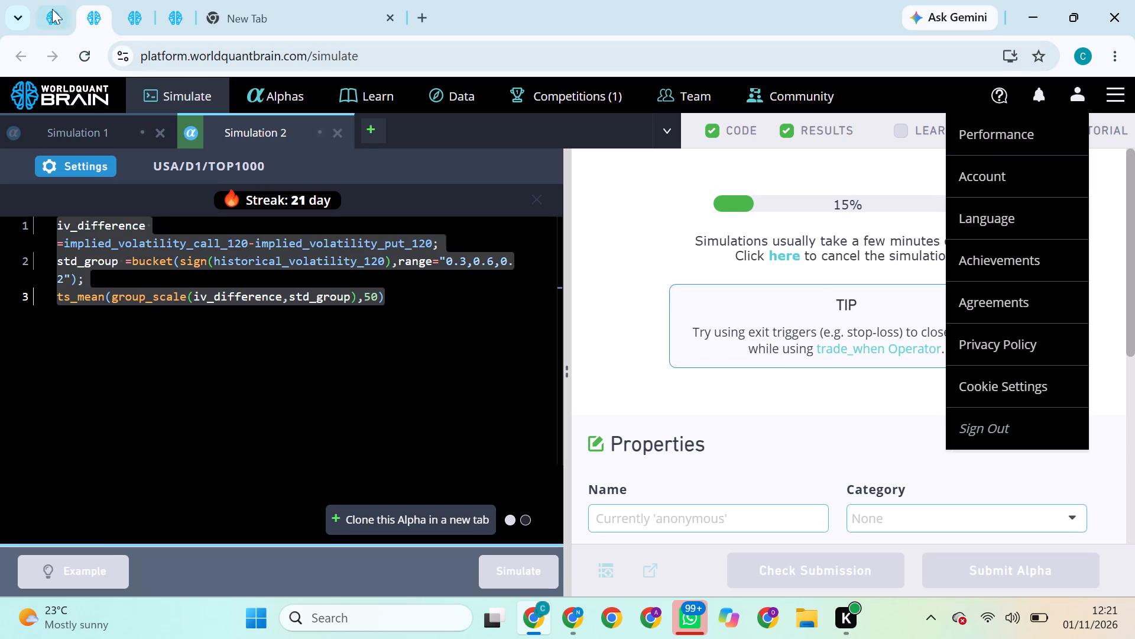
left_click(50, 9)
left_click(138, 17)
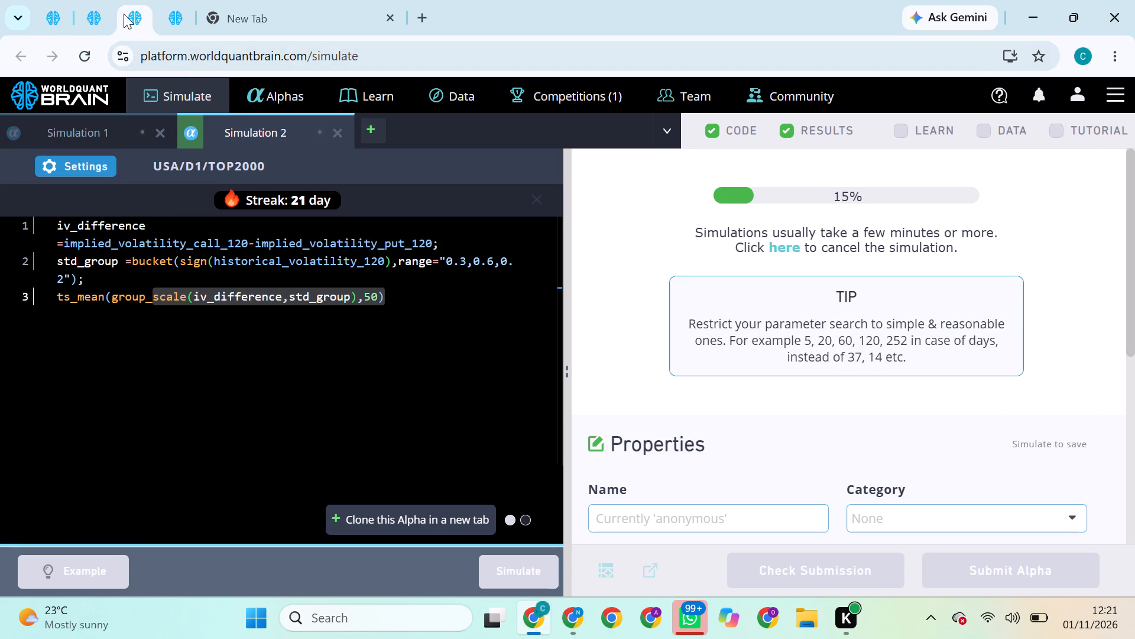
left_click(114, 11)
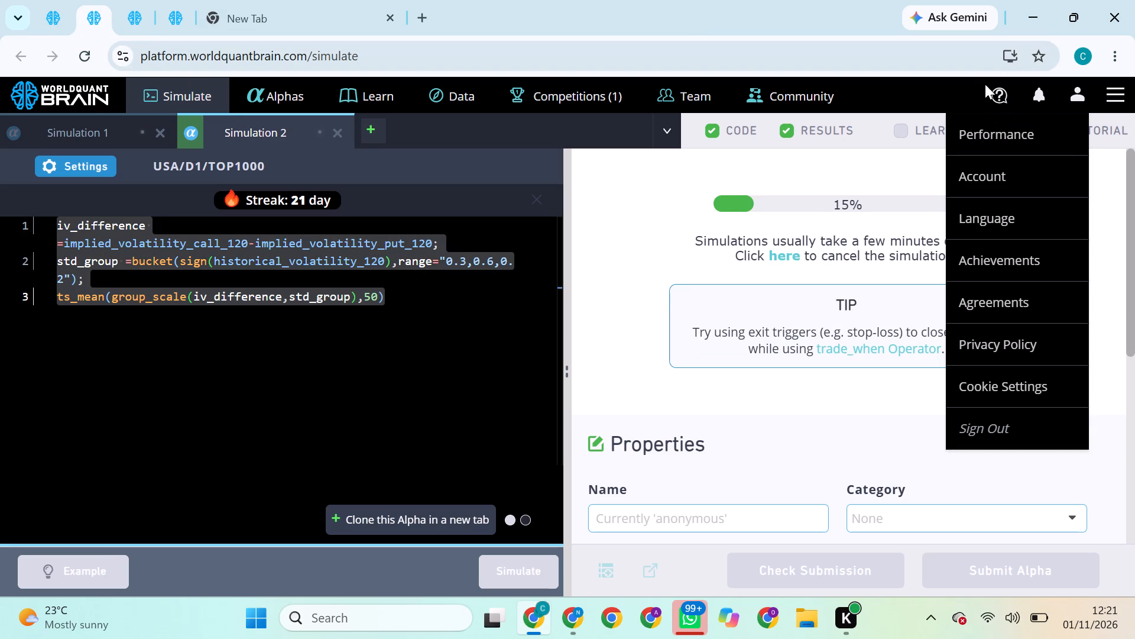
left_click(158, 20)
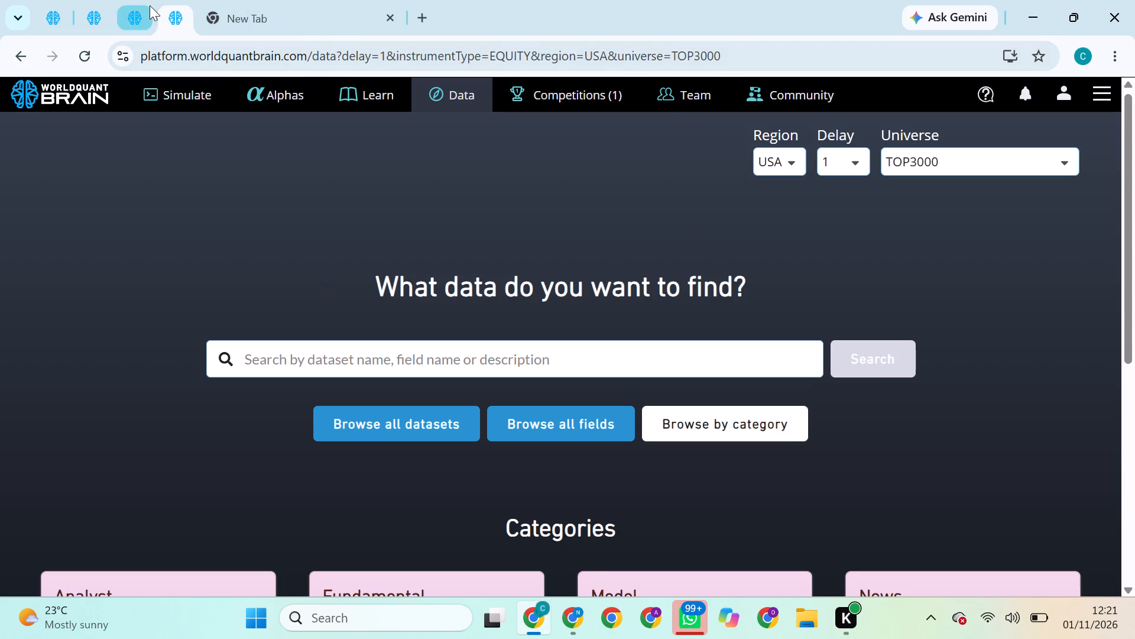
left_click(150, 5)
left_click(99, 4)
left_click(51, 5)
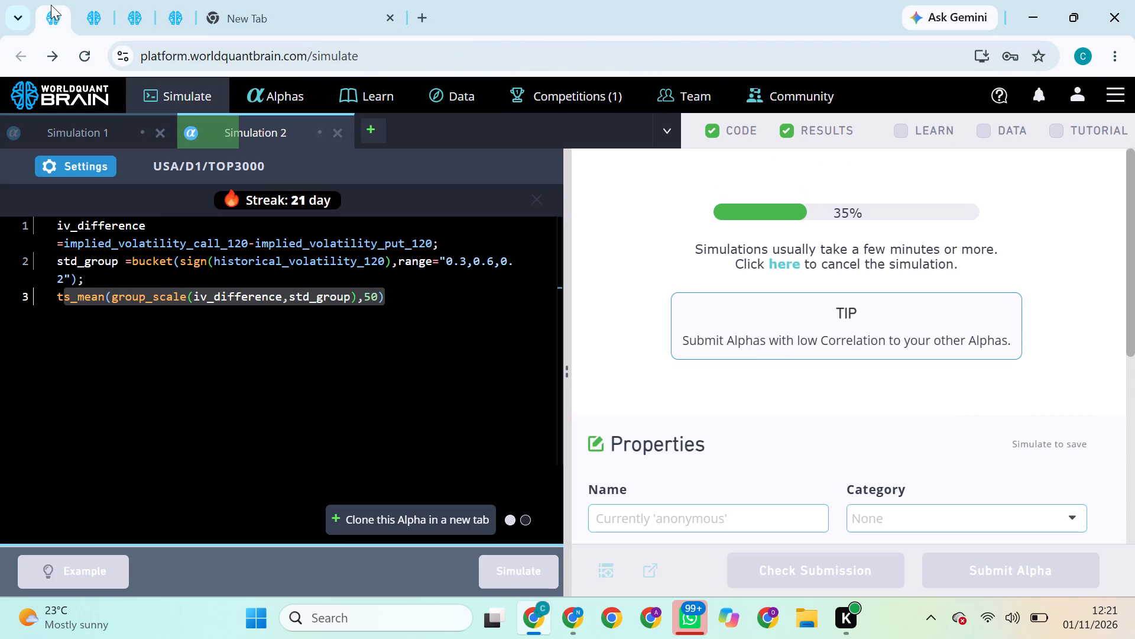
left_click(78, 2)
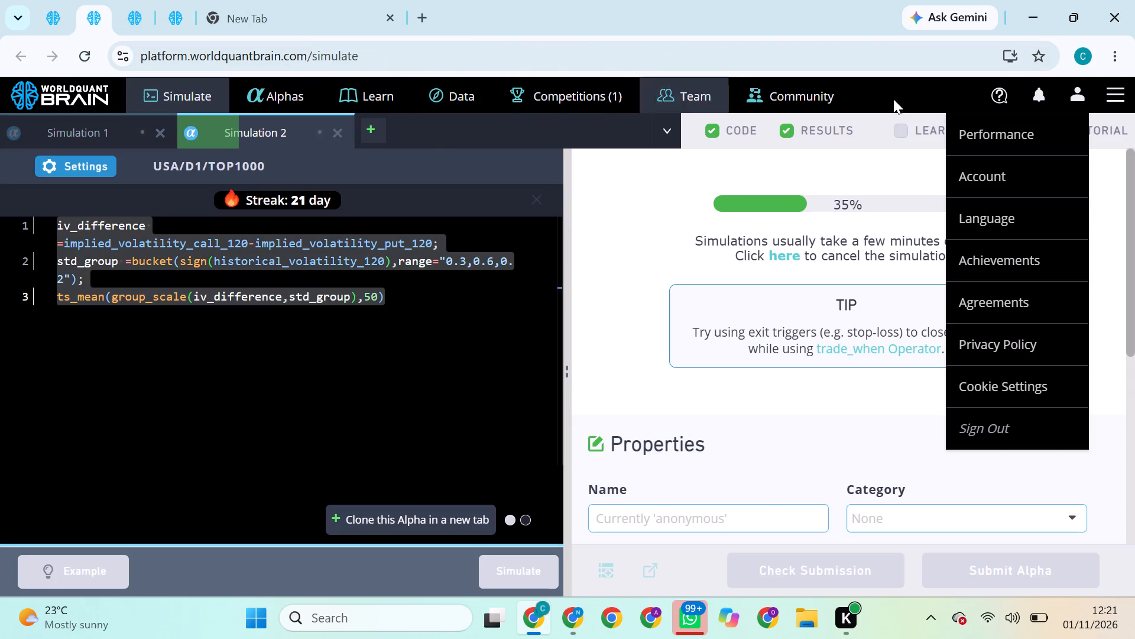
left_click(1085, 103)
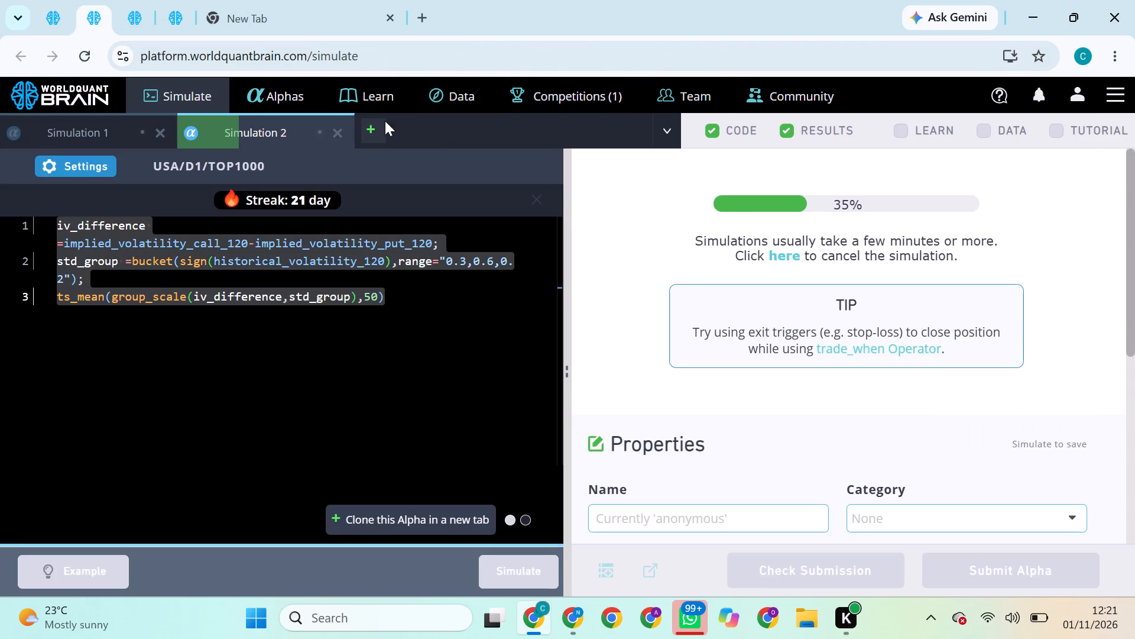
left_click(115, 0)
left_click(59, 0)
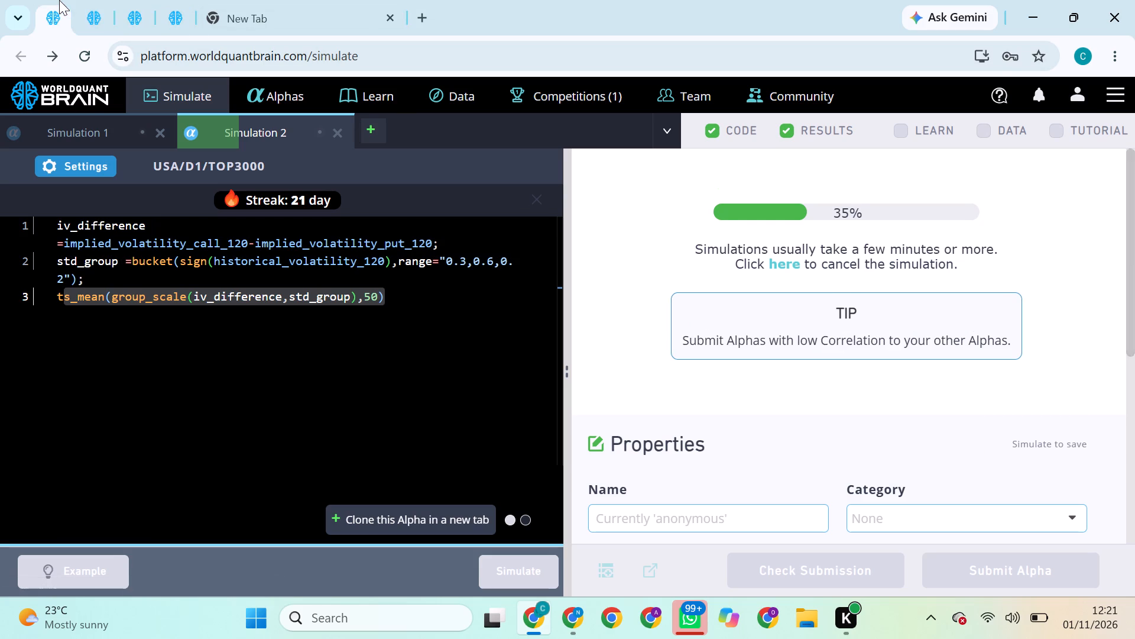
left_click_drag(90, 2, 132, 1)
left_click(132, 1)
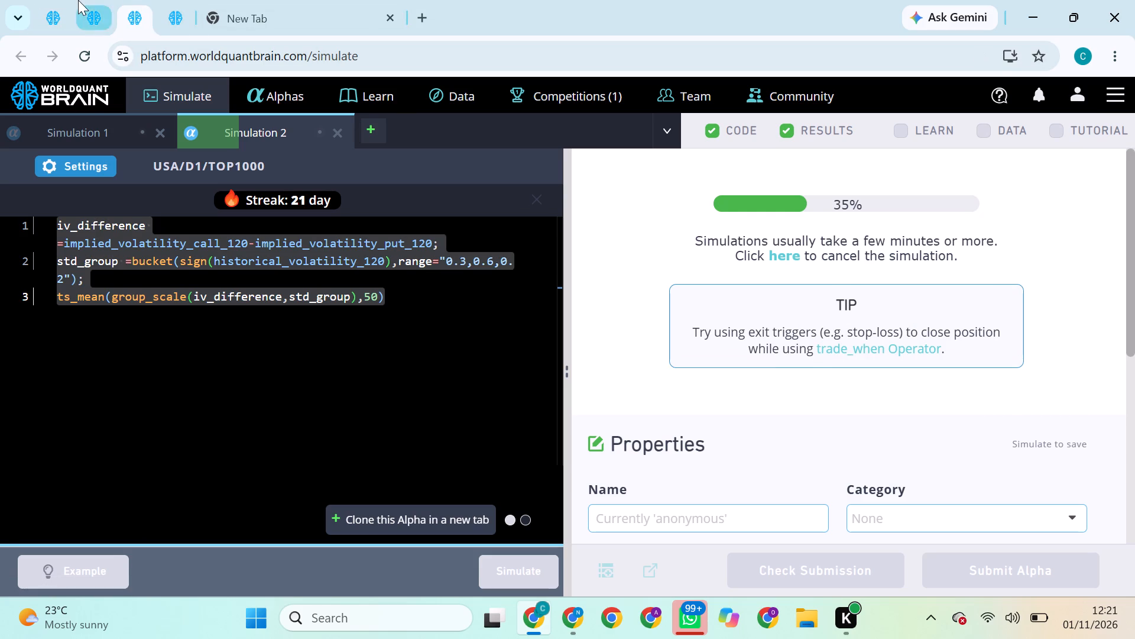
left_click(78, 0)
left_click(36, 0)
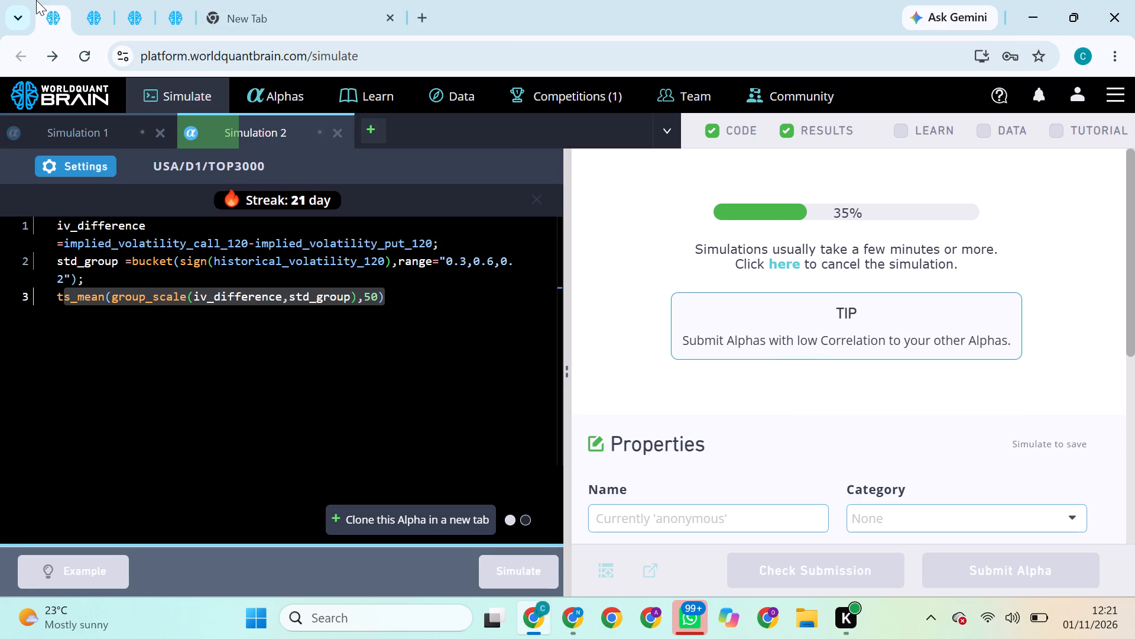
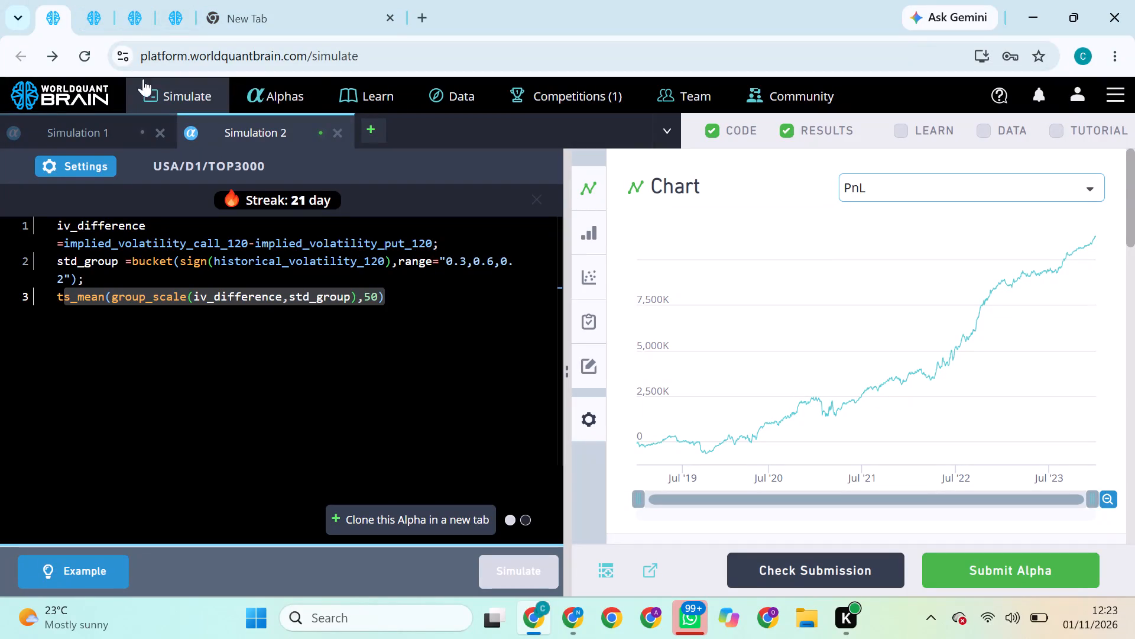
Try to submit the simulated TOP3000, TOP2000 and TOP1000 alphas one after another.
left_click(1052, 562)
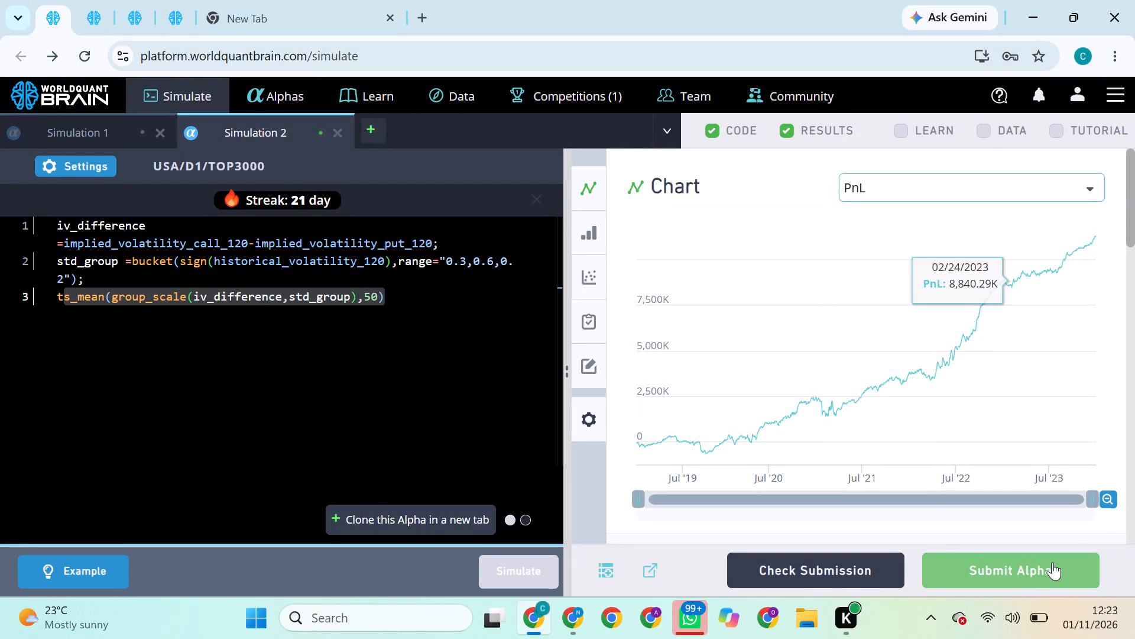
left_click(103, 17)
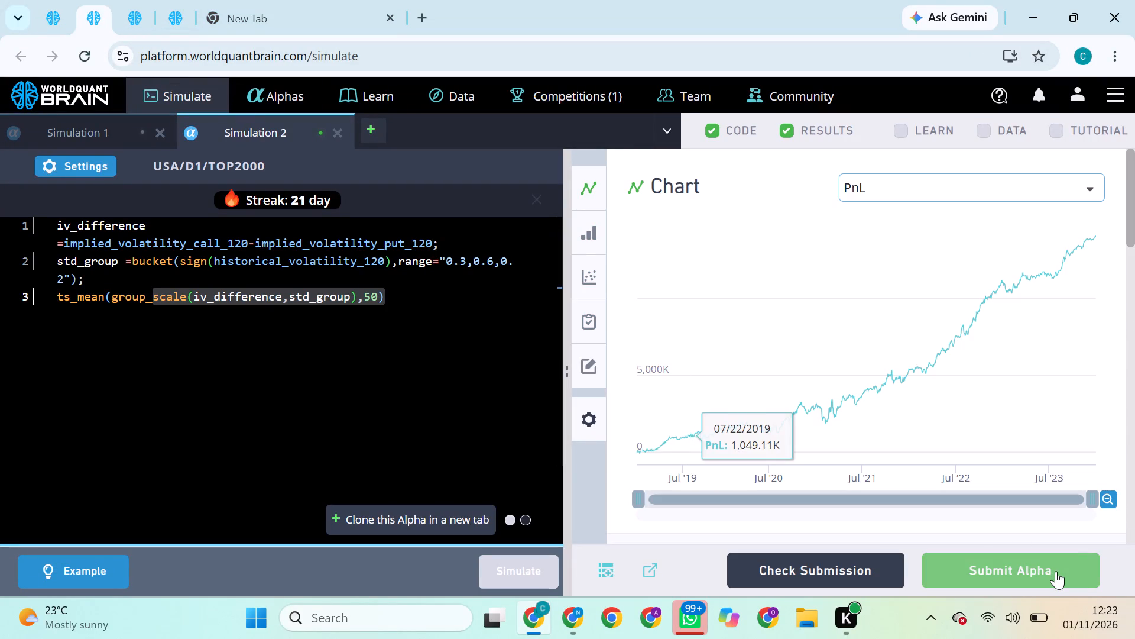
left_click(1056, 571)
left_click(128, 13)
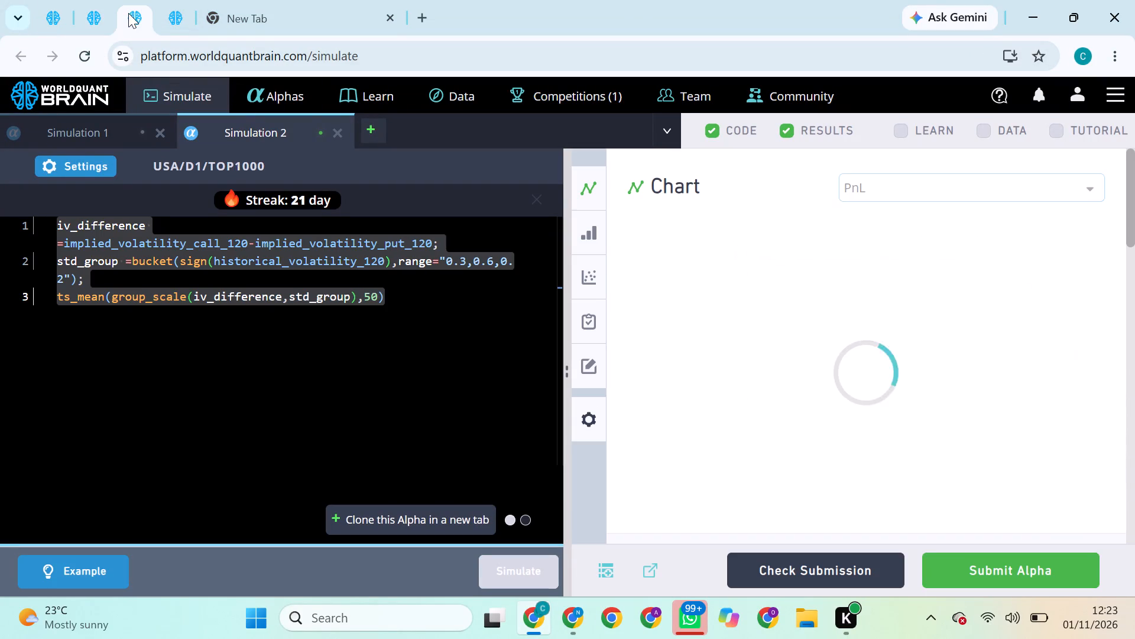
left_click(1032, 558)
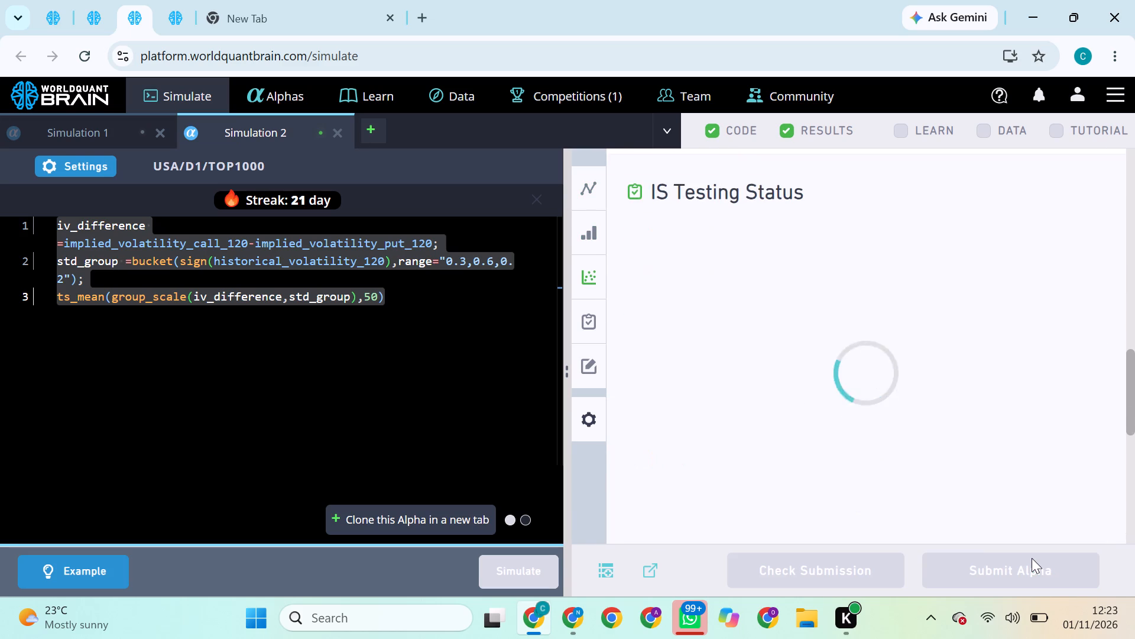
Set the TOP1000 alpha's neutralization to Subindustry and truncation to 0.04, apply the settings and run its simulation.
left_click(113, 164)
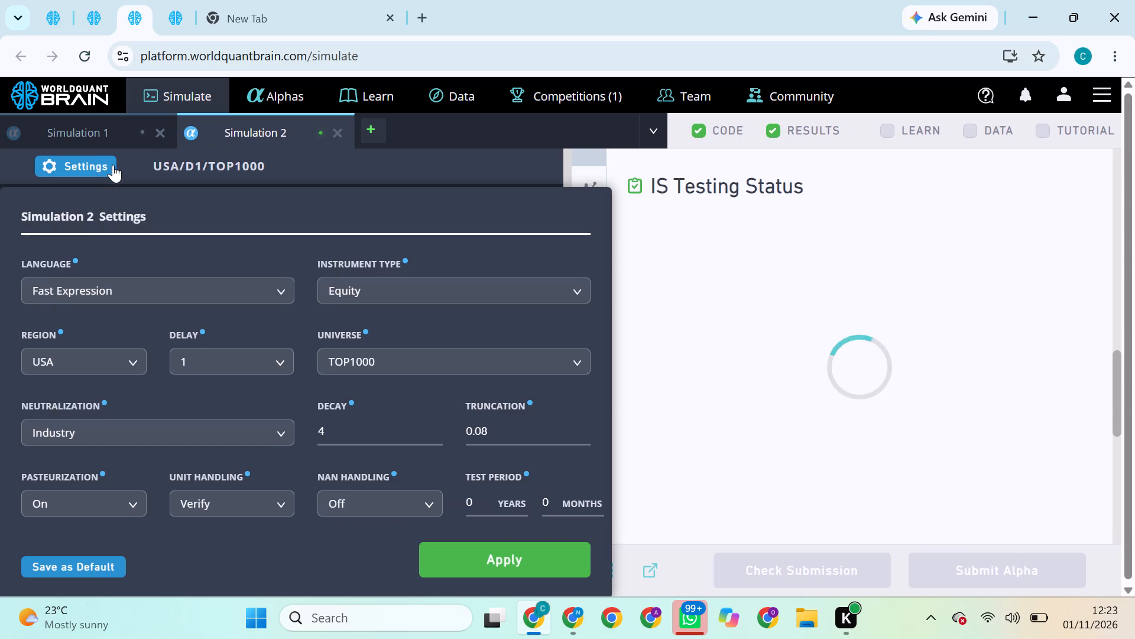
left_click(249, 433)
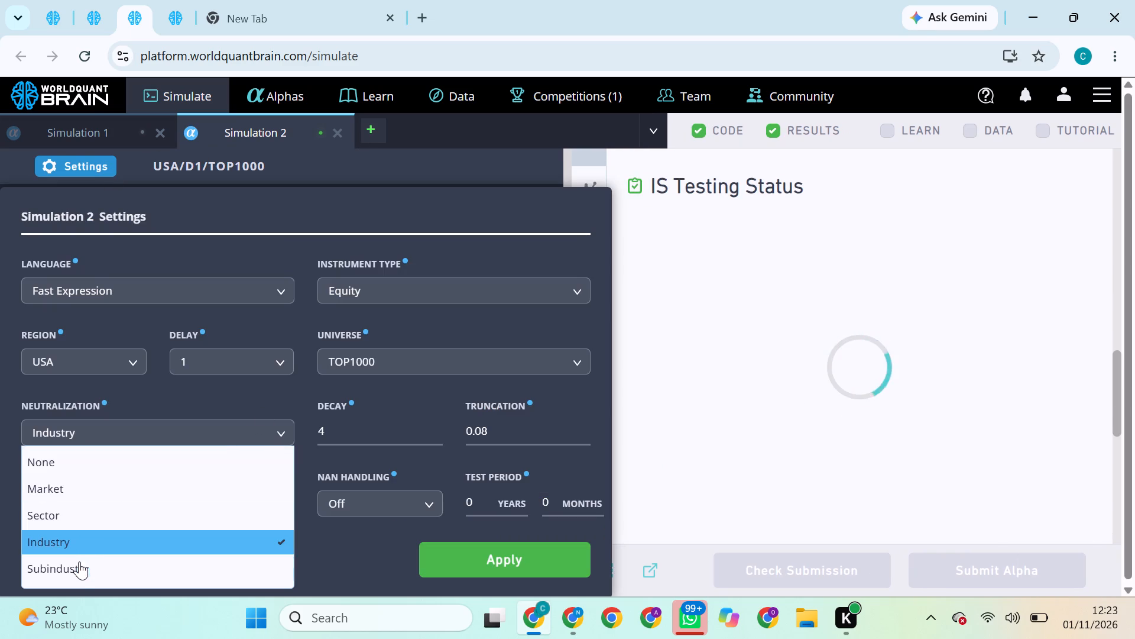
left_click(80, 570)
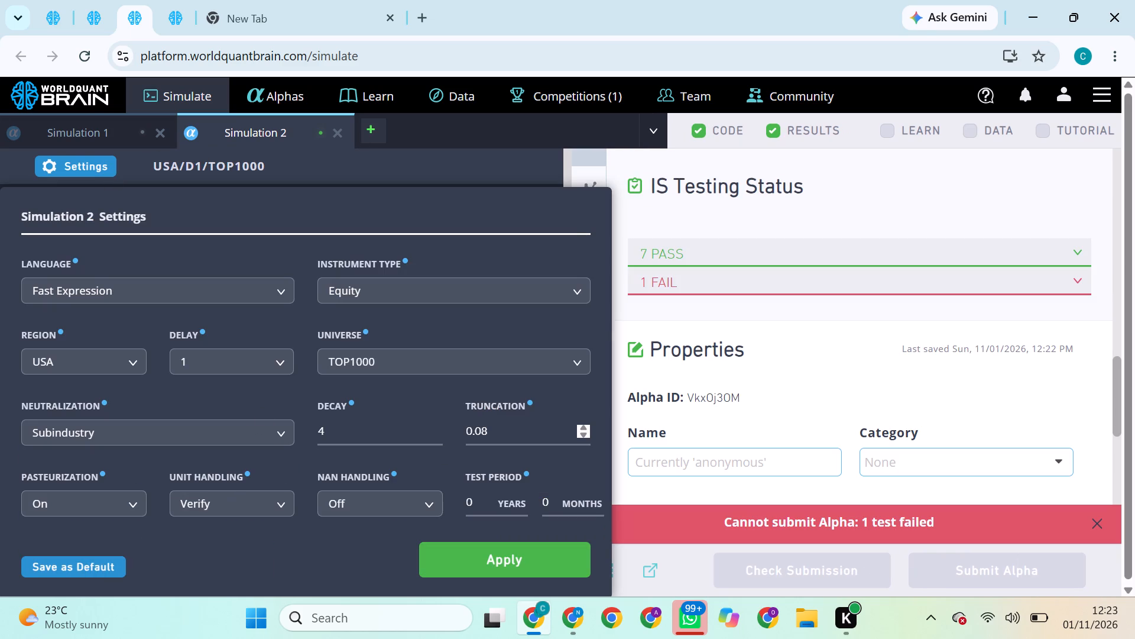
left_click(493, 439)
key("BackSpace")
key("4")
left_click(505, 550)
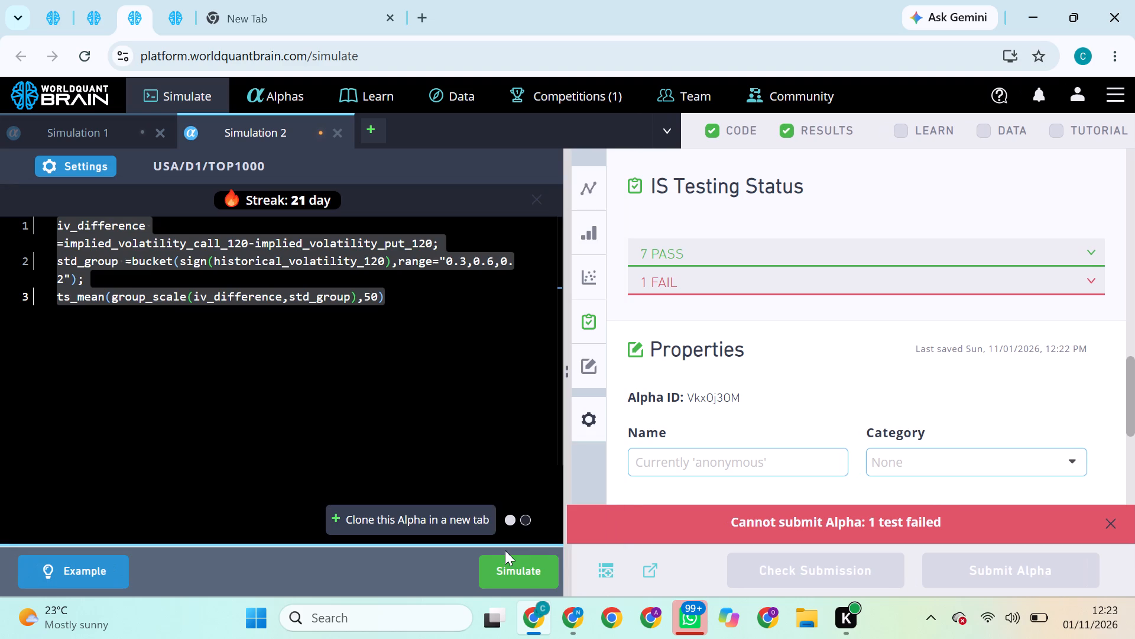
left_click(505, 577)
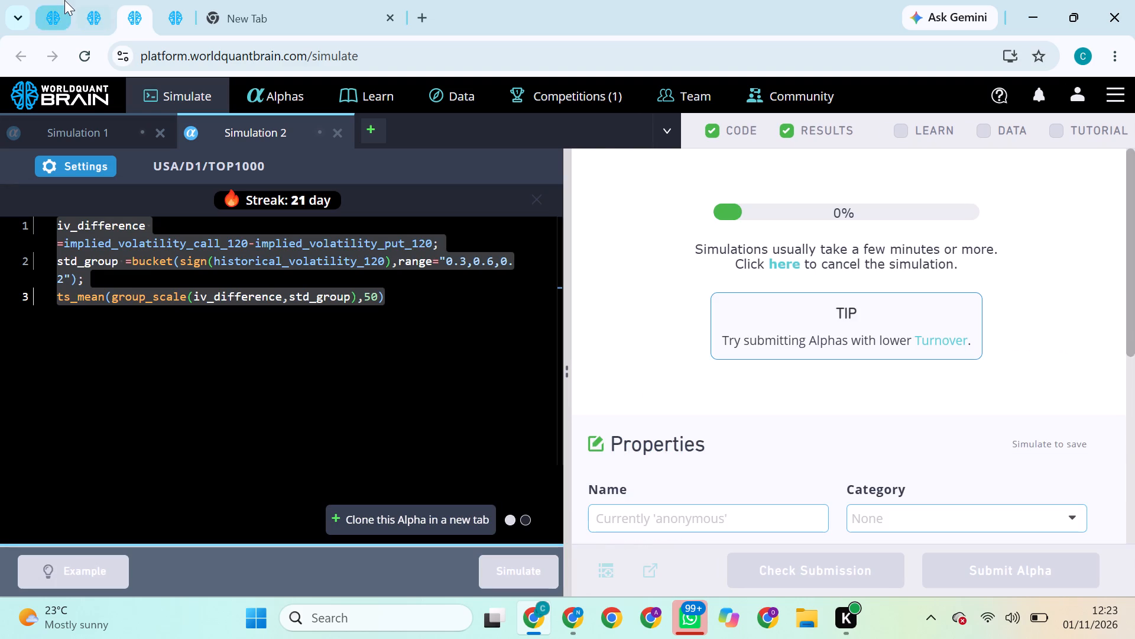
Set the TOP3000 alpha's test period to 2 years, apply the settings and run its simulation.
left_click(64, 0)
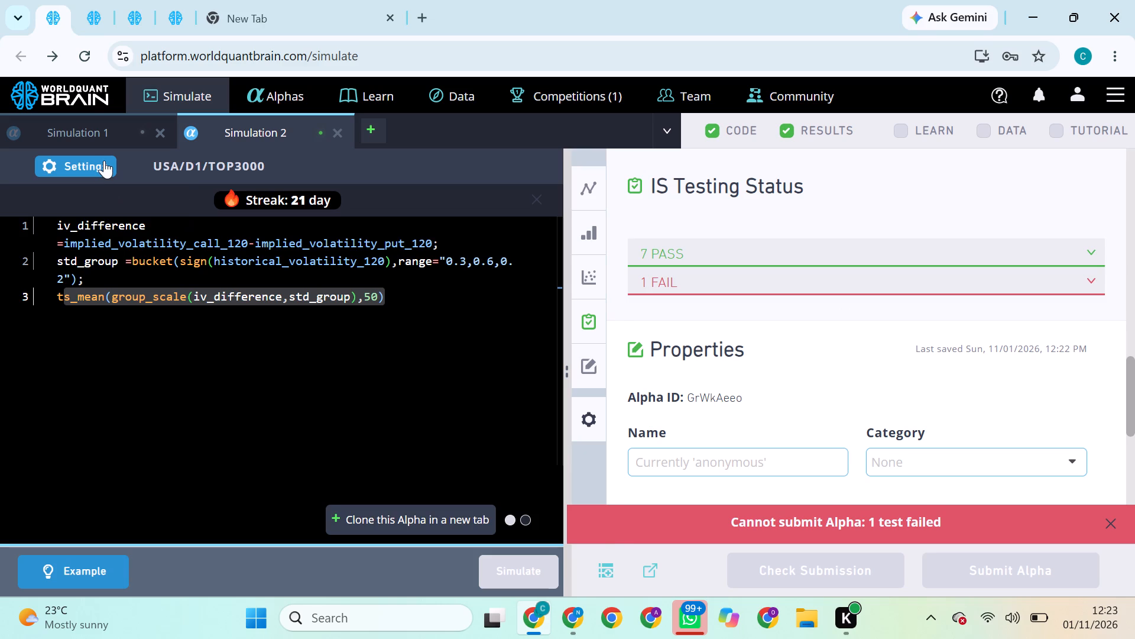
left_click(104, 160)
left_click(478, 511)
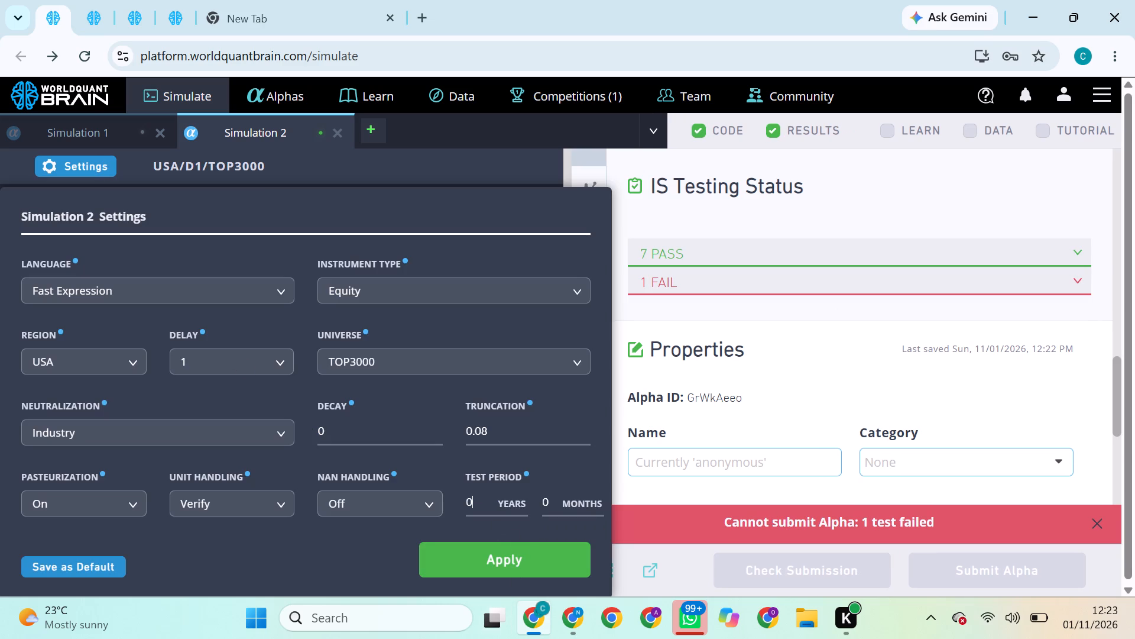
key("BackSpace")
key("2")
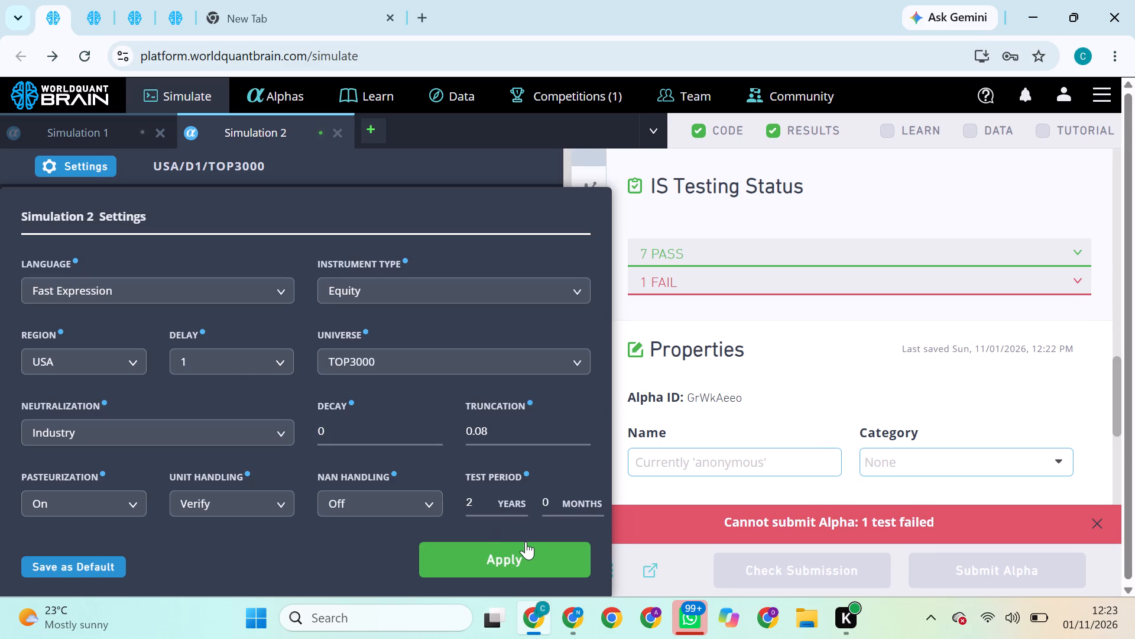
left_click(526, 541)
left_click(523, 562)
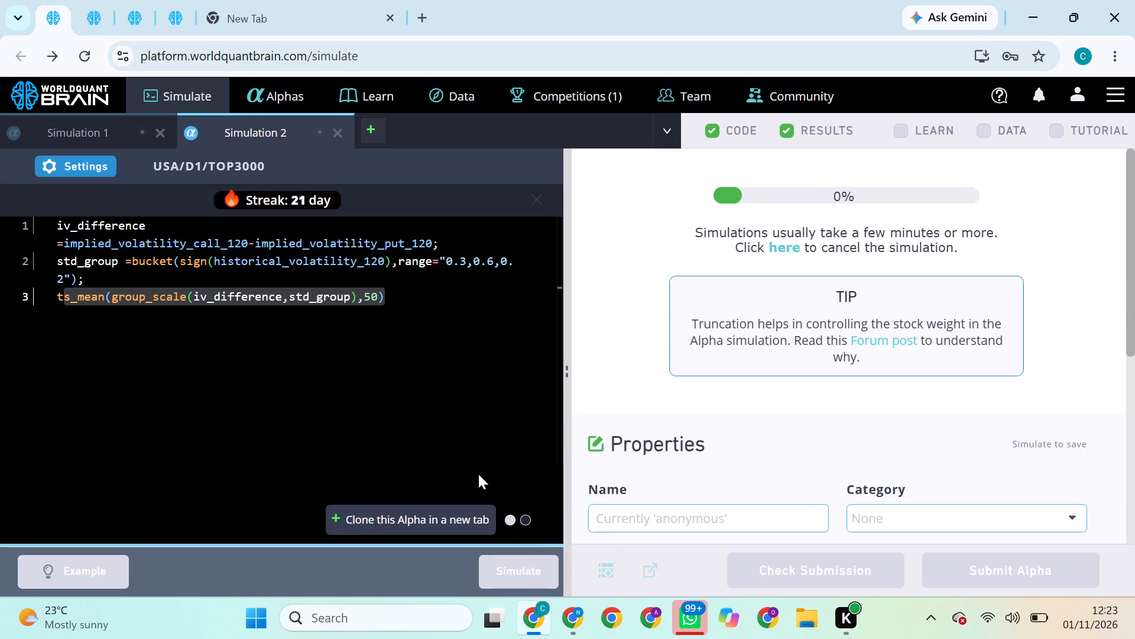
Set the TOP2000 alpha's neutralization to Industry, apply the settings and run its simulation.
left_click(102, 9)
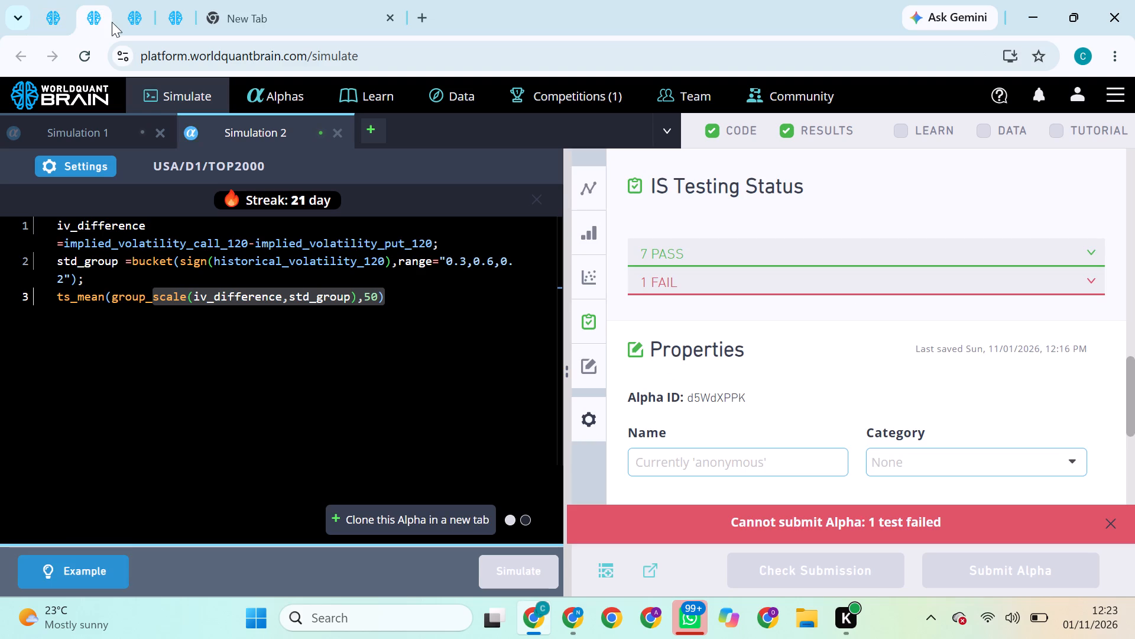
left_click(95, 162)
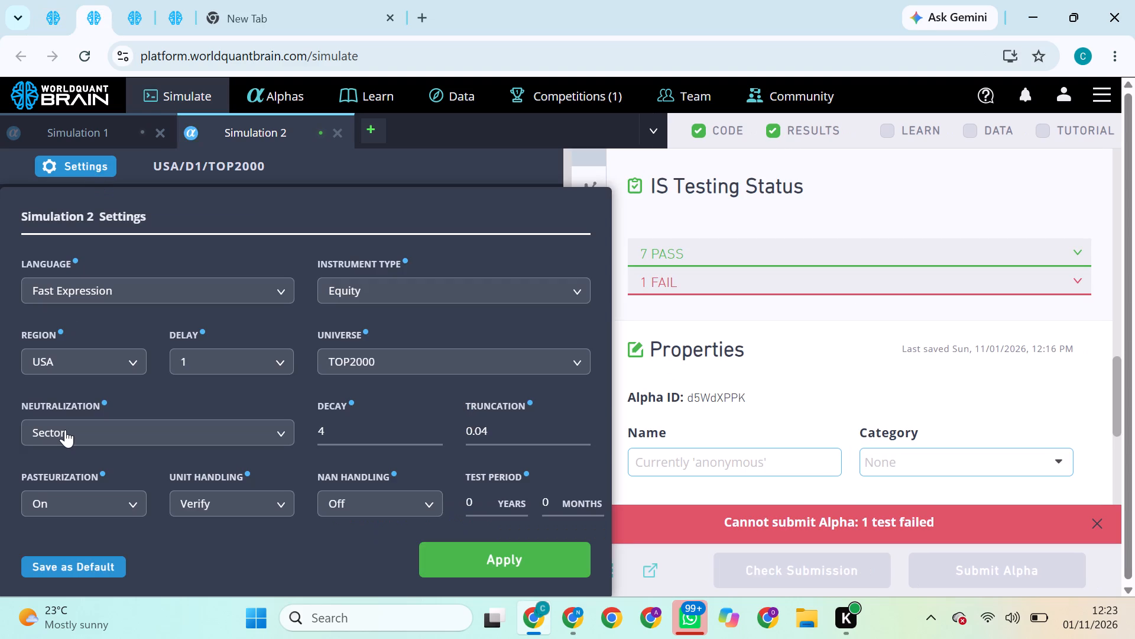
left_click(65, 430)
left_click(64, 533)
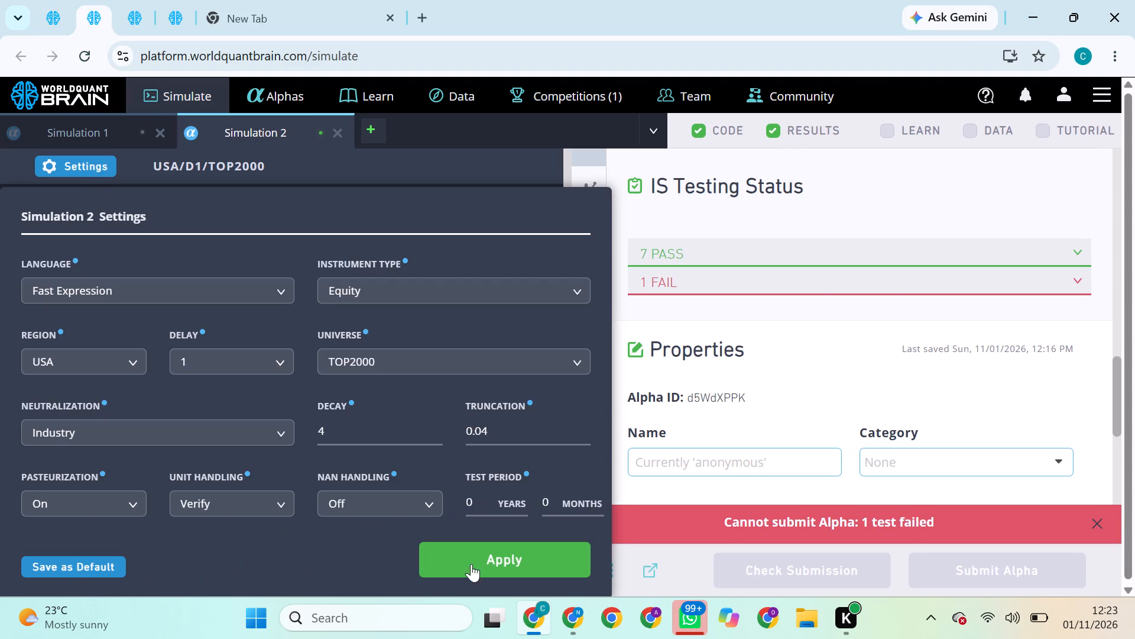
left_click(482, 562)
left_click(496, 571)
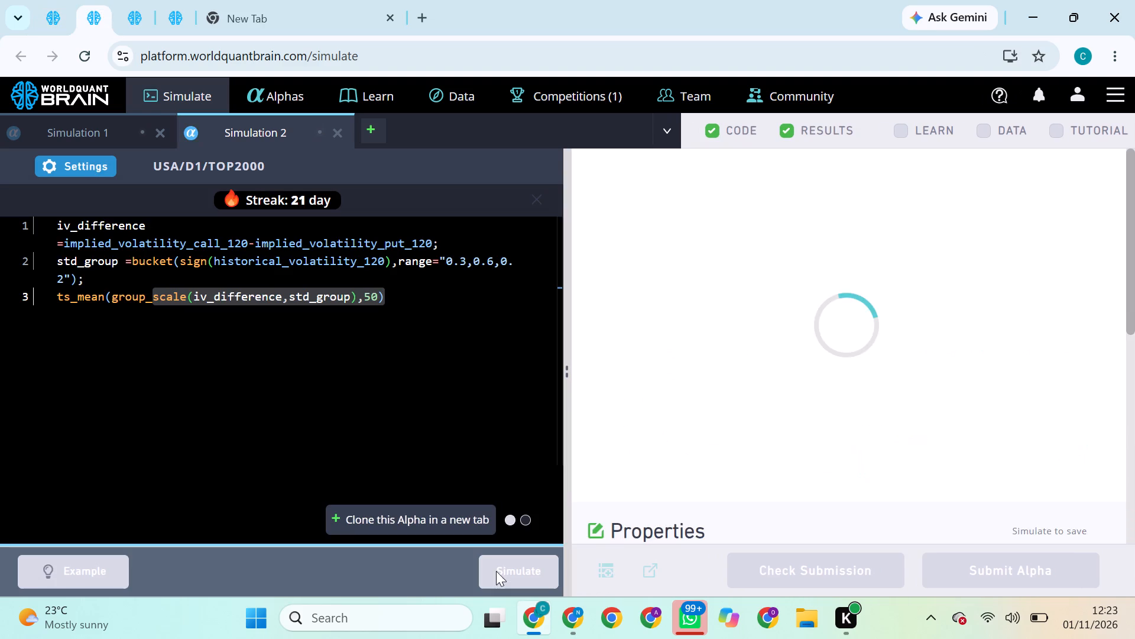
Check the simulation progress of the TOP1000 alpha.
left_click(138, 0)
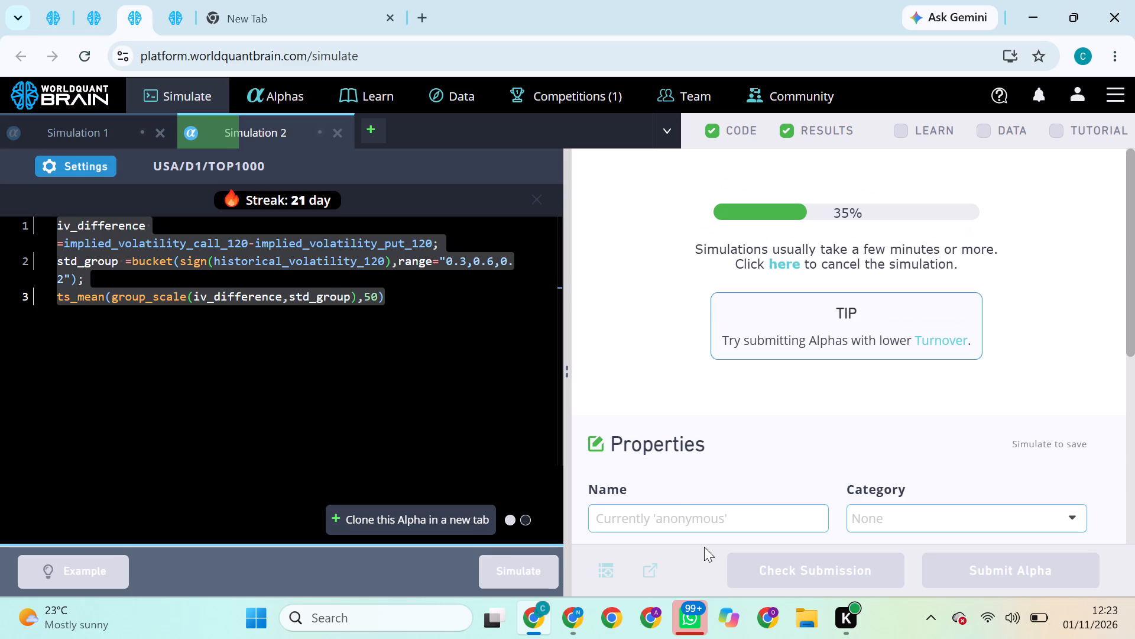
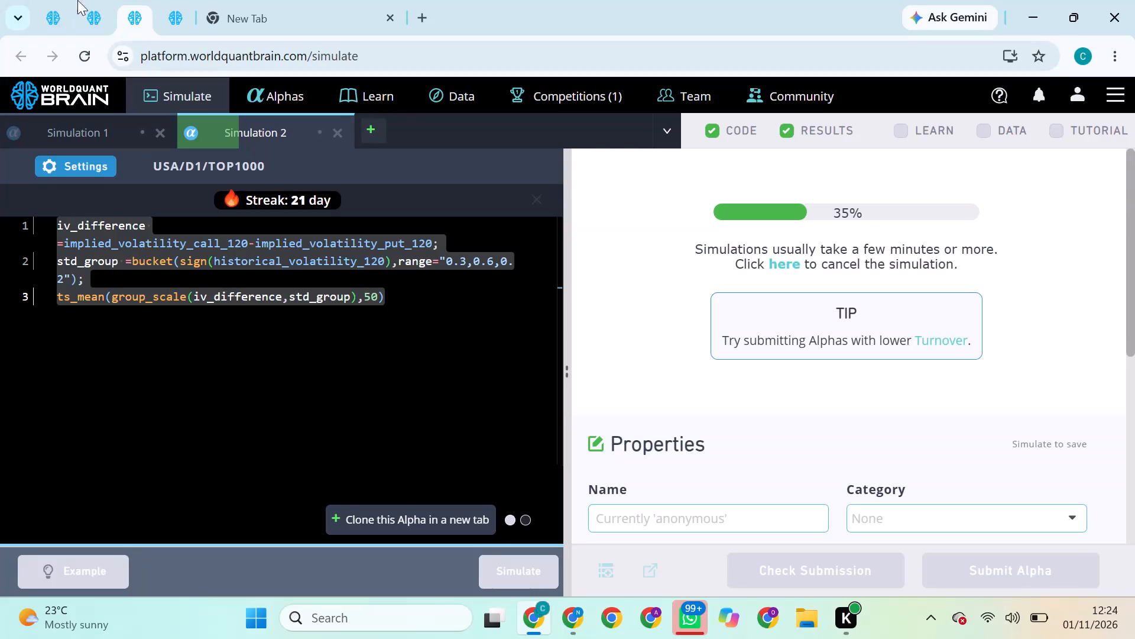
Check the progress of the open simulations and try to submit the TOP1000 alpha once its simulation finishes.
left_click(54, 0)
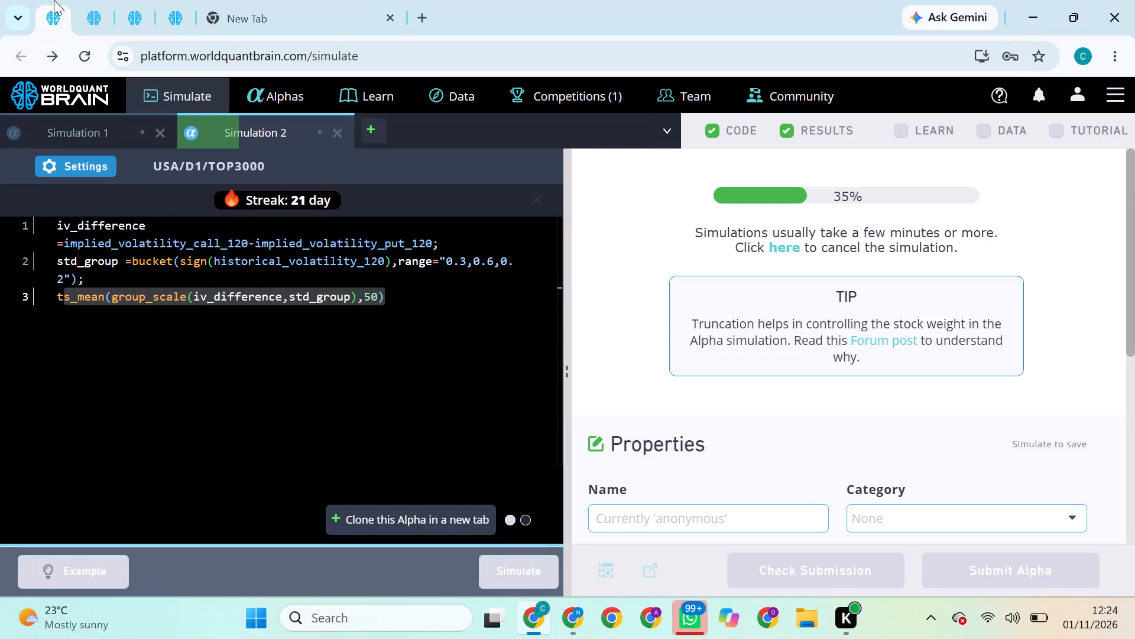
left_click(78, 2)
left_click(144, 4)
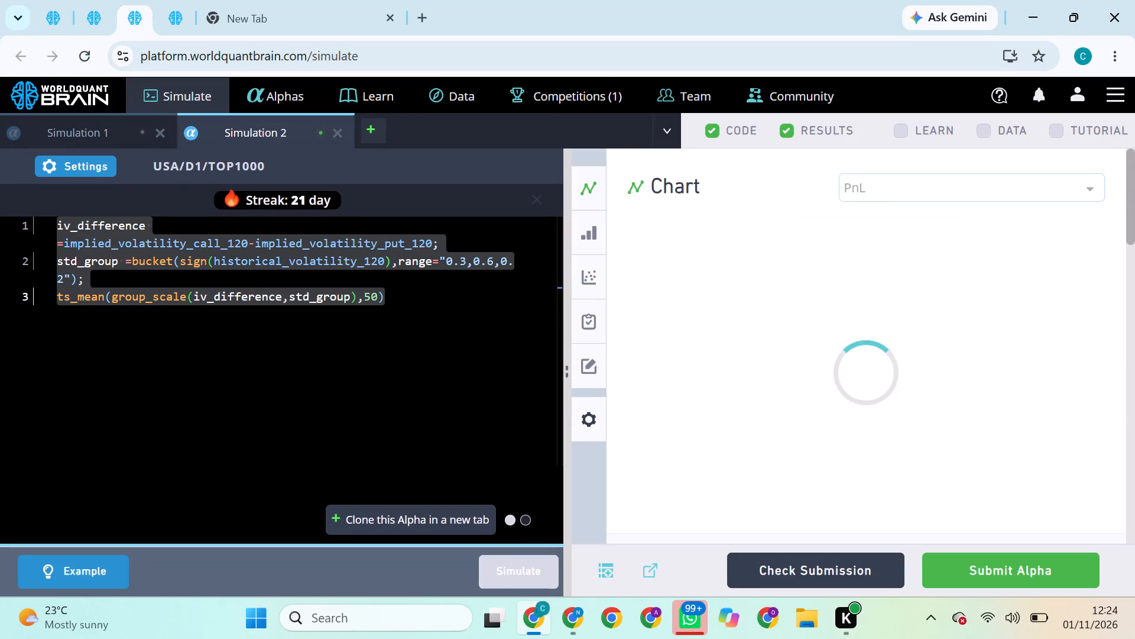
left_click(961, 556)
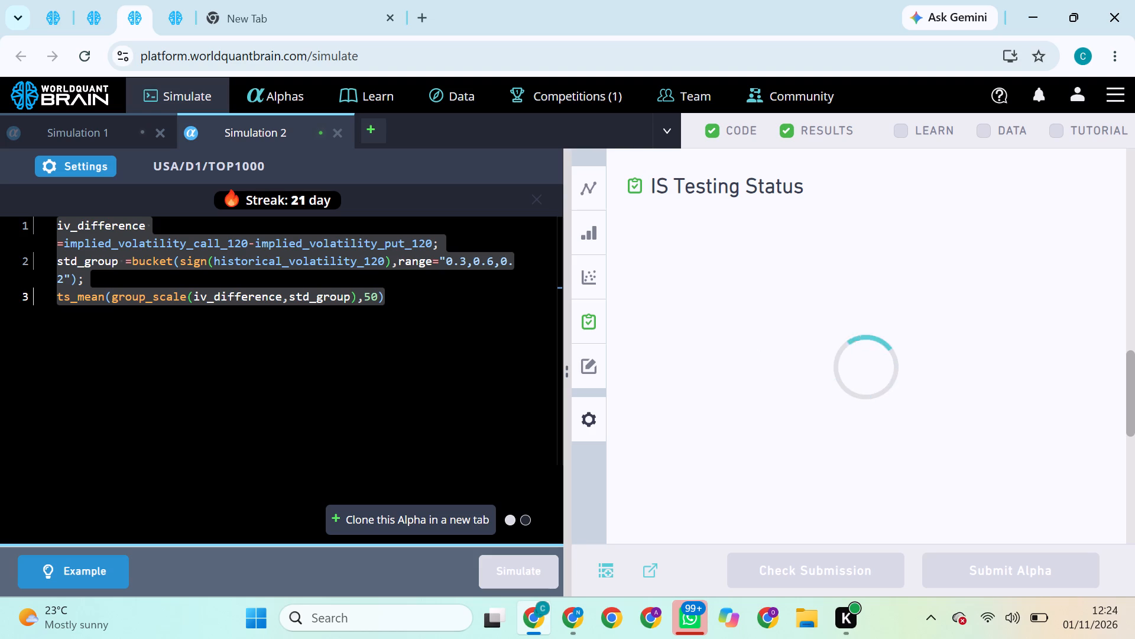
Set the TOP1000 alpha's neutralization to Market, apply the settings and run its simulation.
left_click(81, 167)
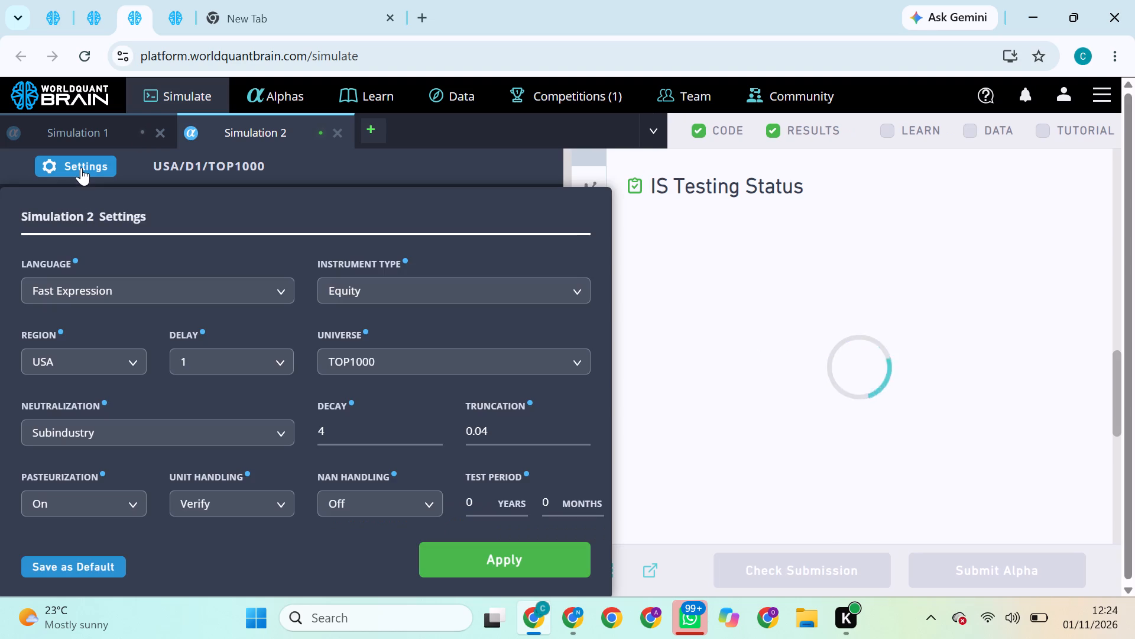
left_click(102, 437)
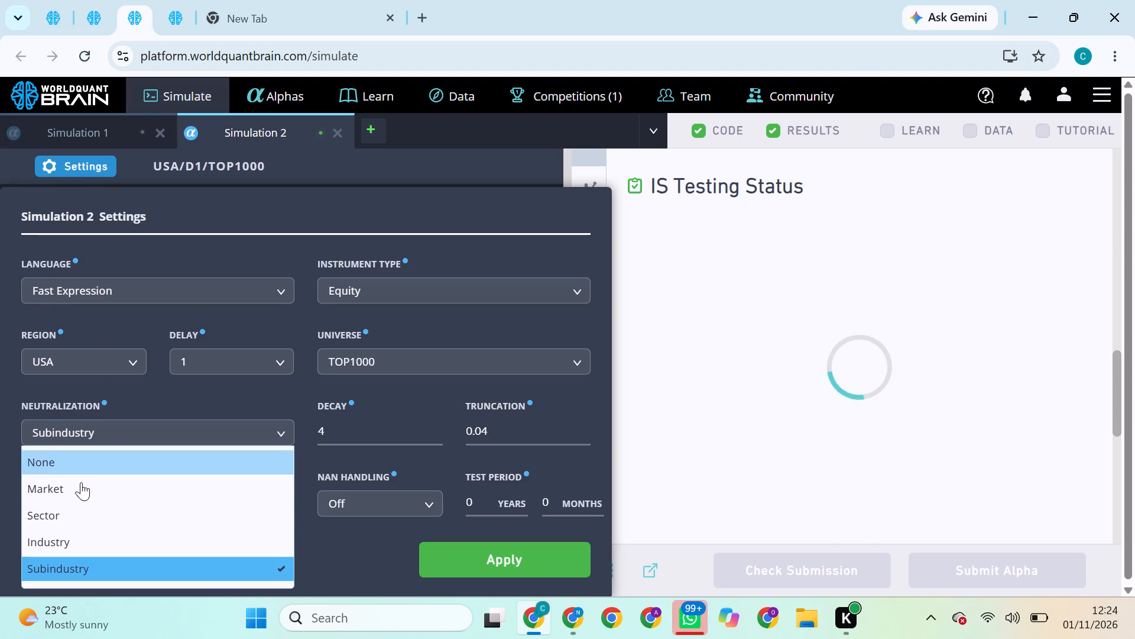
left_click(81, 485)
left_click(491, 547)
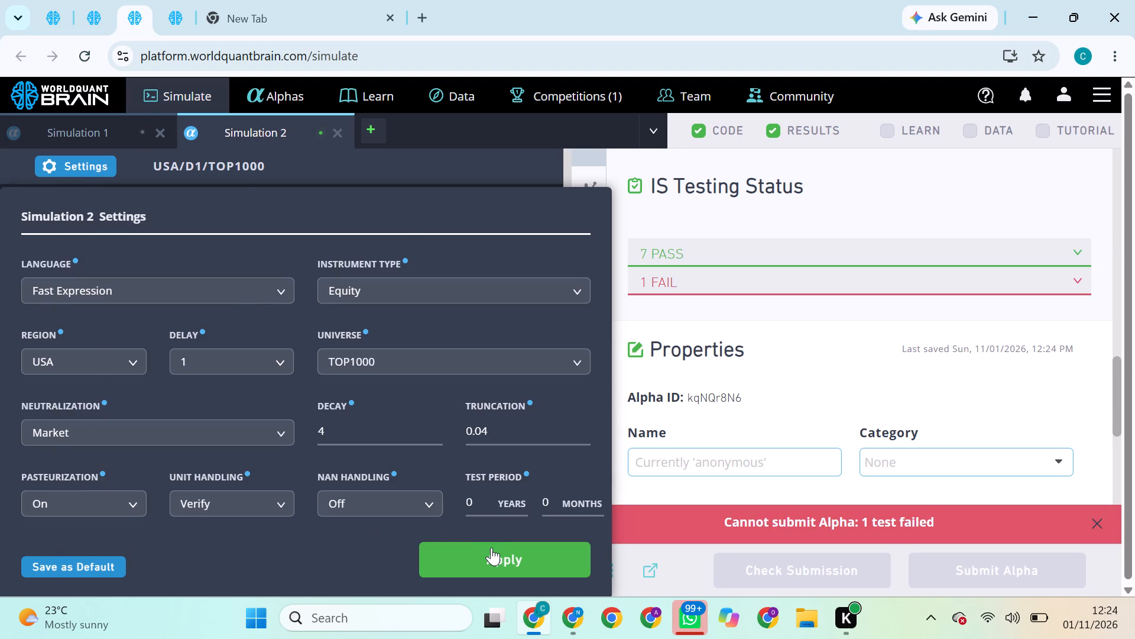
left_click(509, 556)
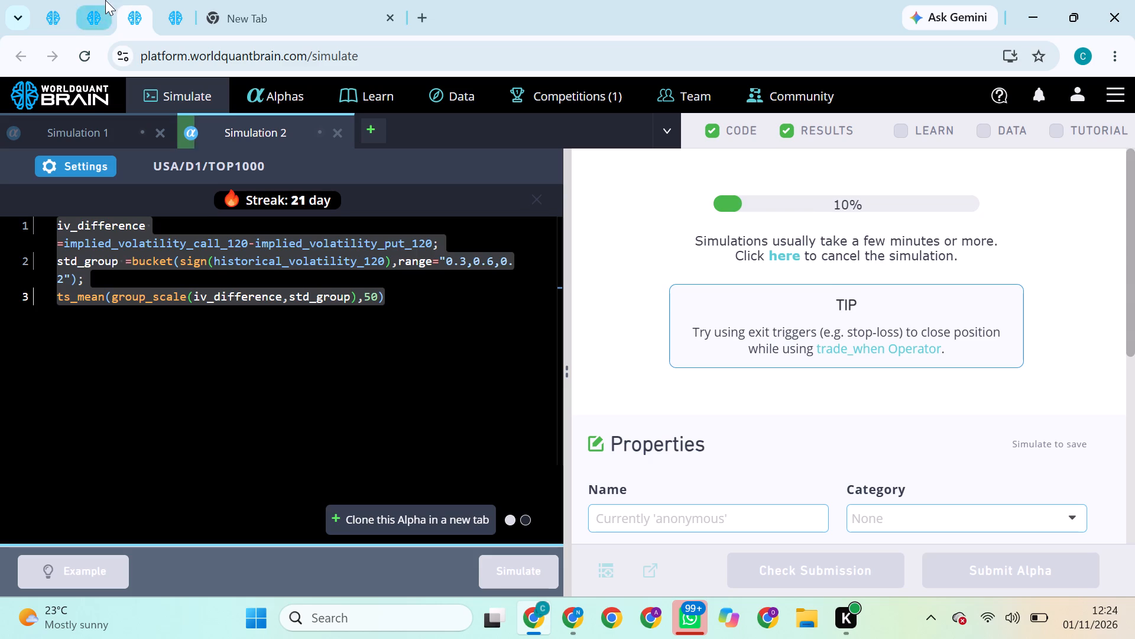
Show the test period of the TOP3000 alpha and try to submit the alpha.
left_click(105, 0)
left_click(40, 7)
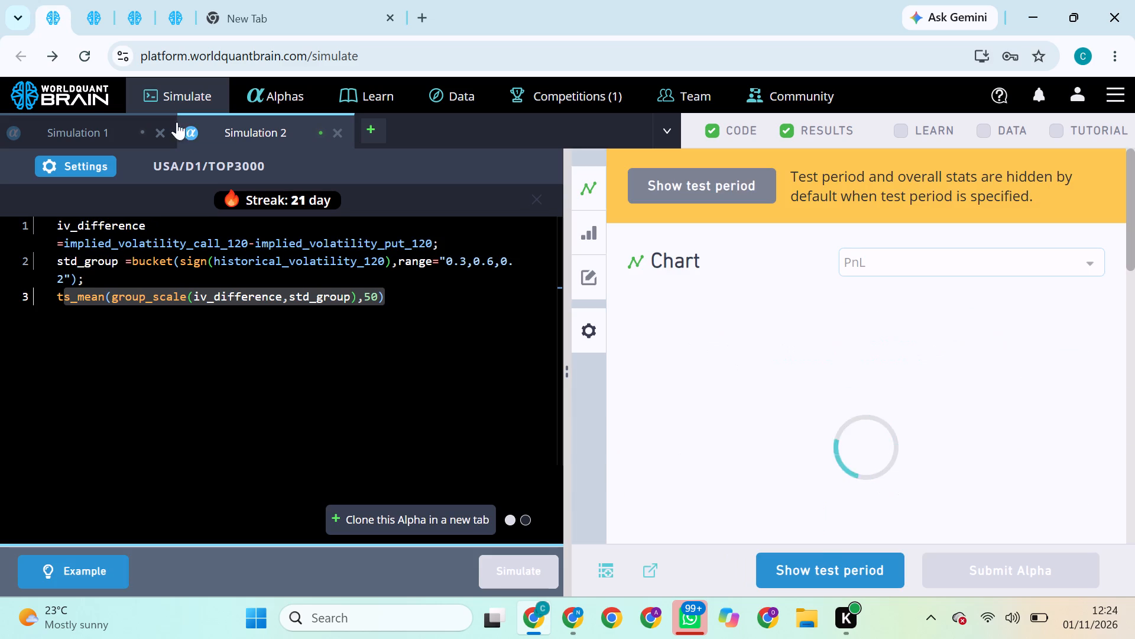
left_click(875, 575)
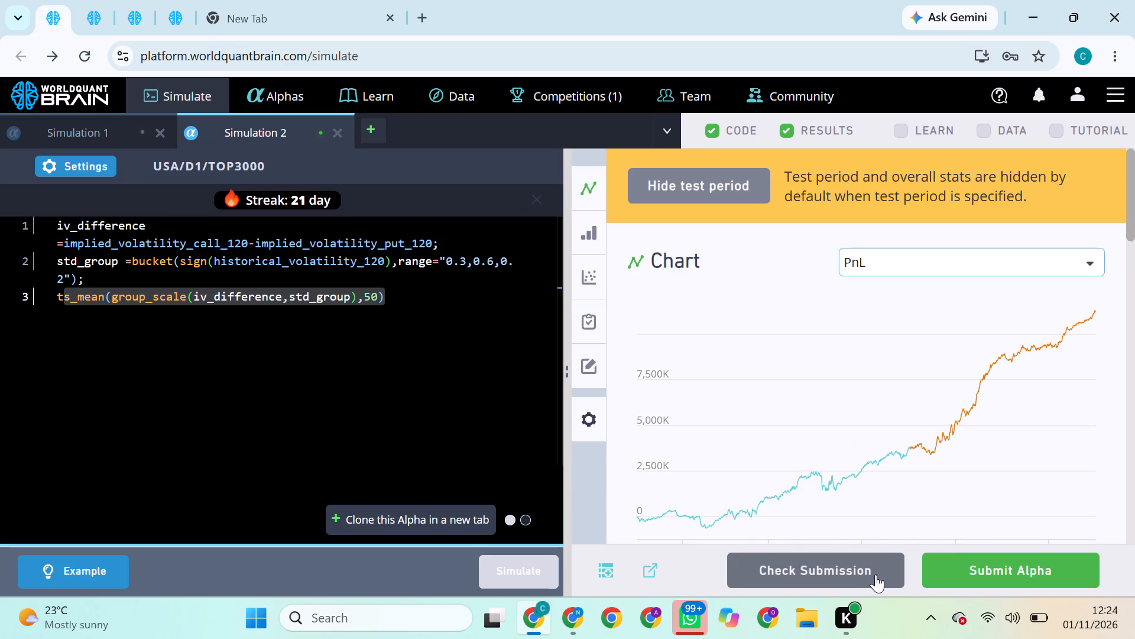
left_click(957, 556)
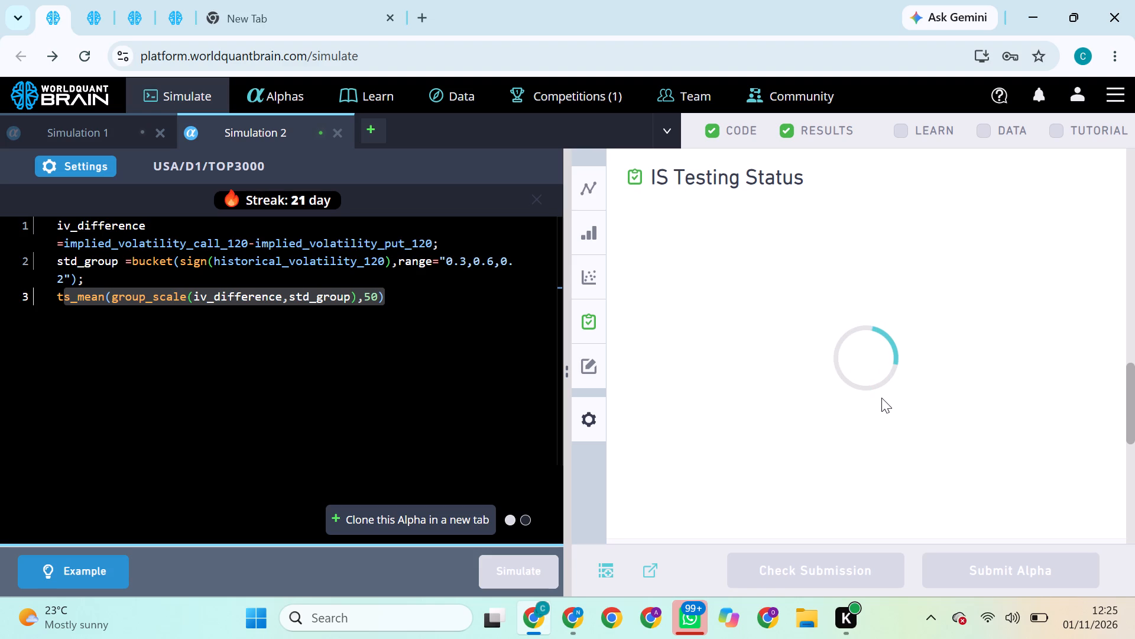
Expand the failed-test details in the TOP3000 alpha's IS Testing Status.
left_click(797, 282)
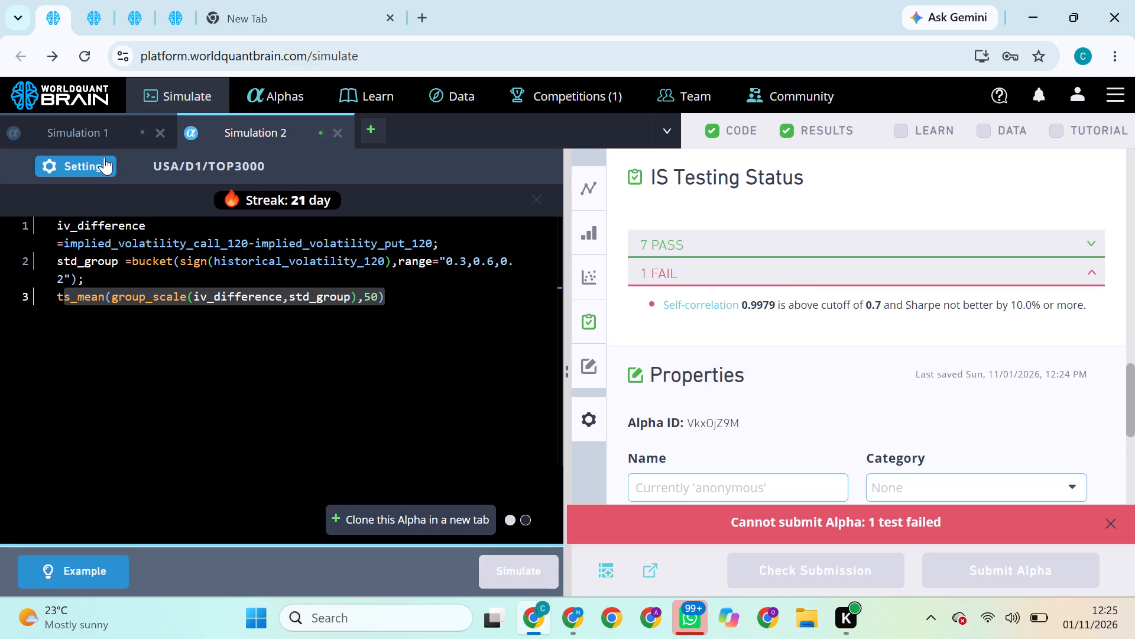
Set the TOP3000 alpha's neutralization to Subindustry, apply the settings and run its simulation.
left_click(104, 157)
left_click(86, 431)
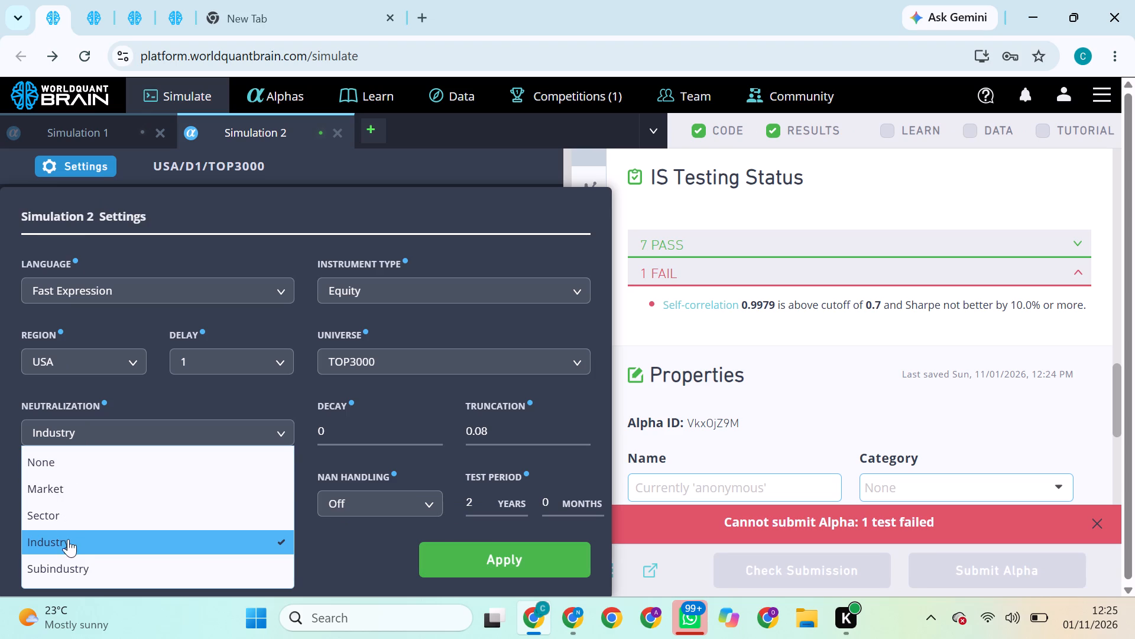
left_click(68, 564)
left_click(472, 560)
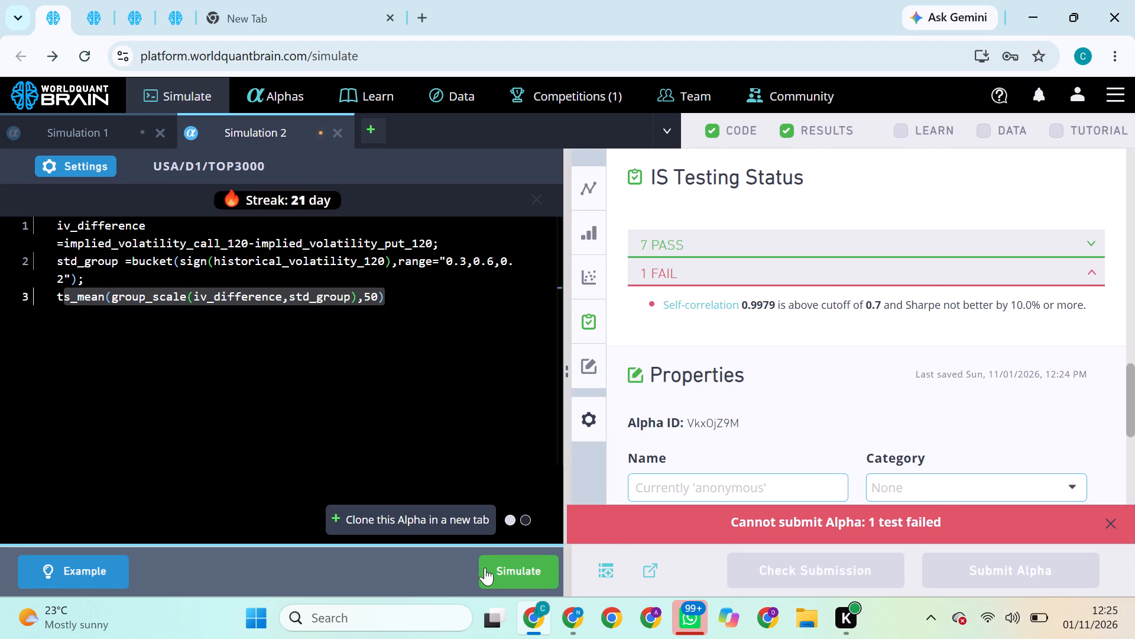
left_click(487, 568)
Try to submit the TOP2000 alpha.
left_click(95, 0)
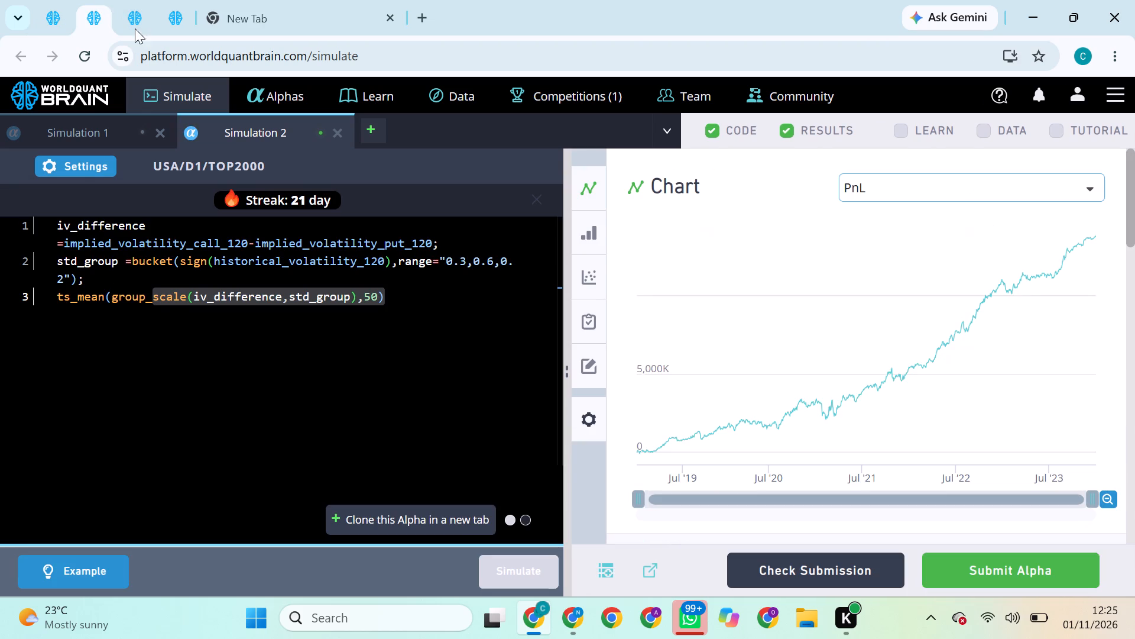
left_click(978, 580)
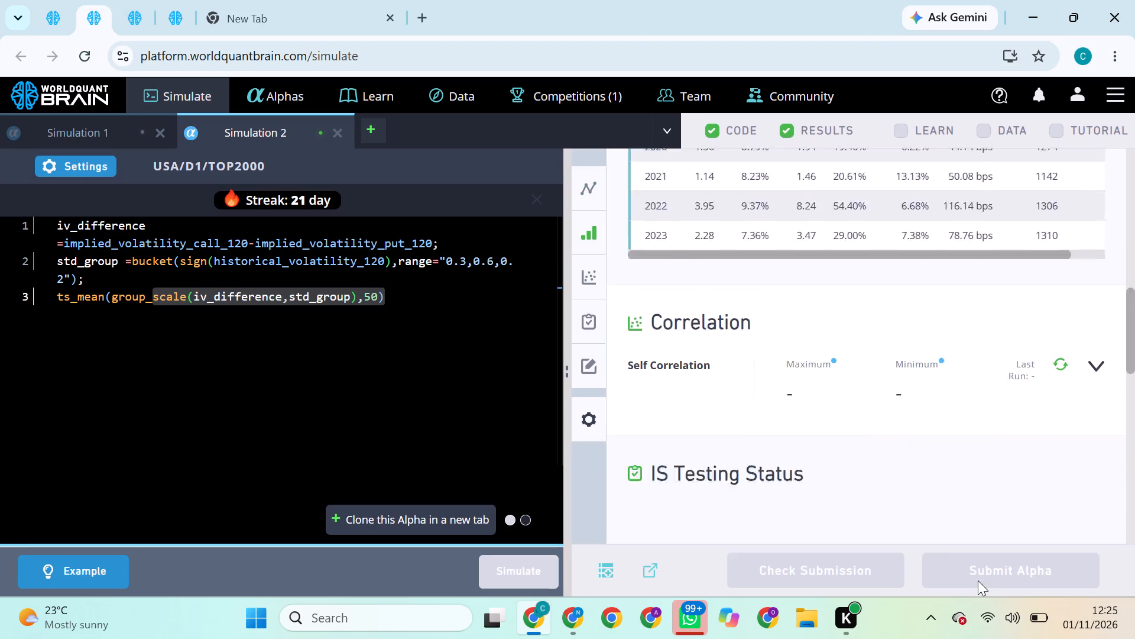
Check the simulation progress of the TOP1000 alpha.
left_click(125, 0)
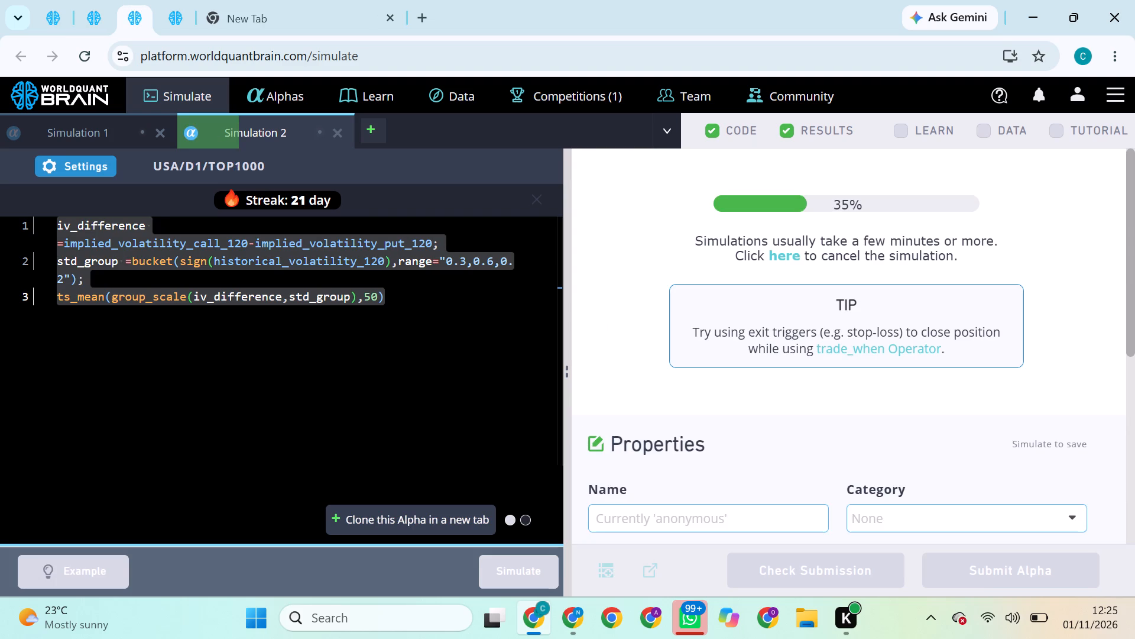
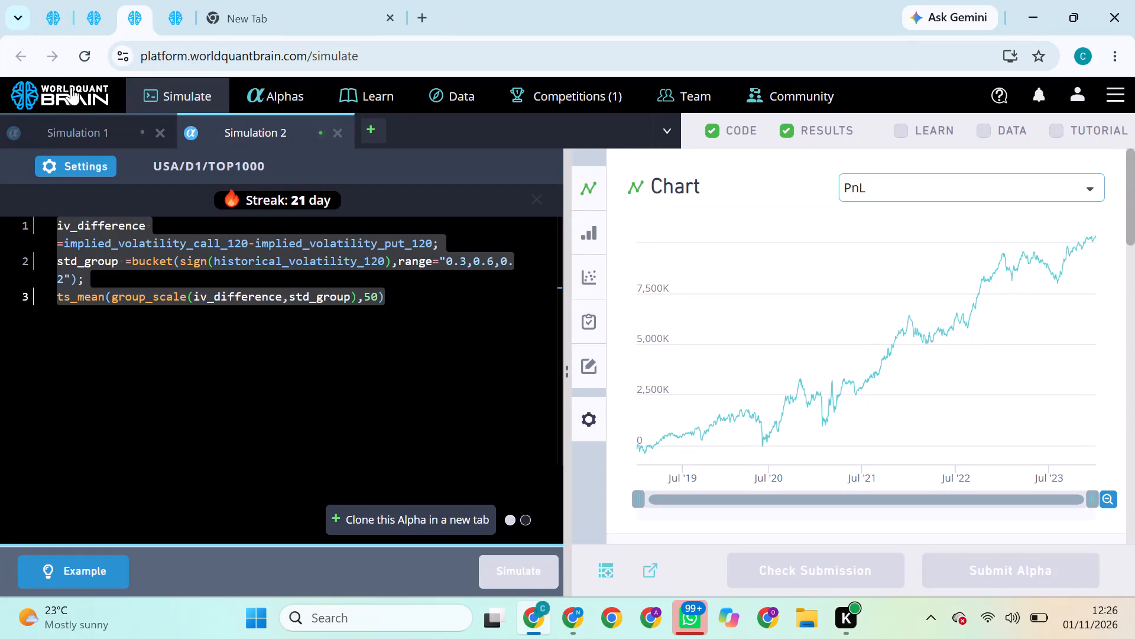
Set the TOP1000 alpha's neutralization to Sector, apply the settings and run its simulation.
left_click(93, 159)
left_click(340, 411)
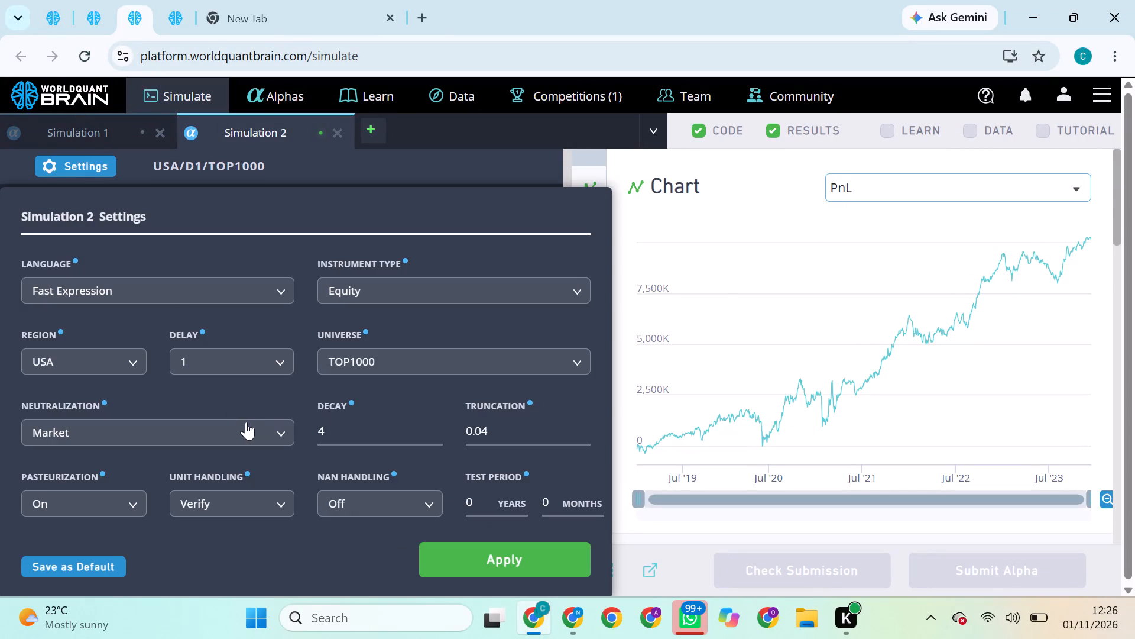
left_click(245, 422)
left_click(109, 518)
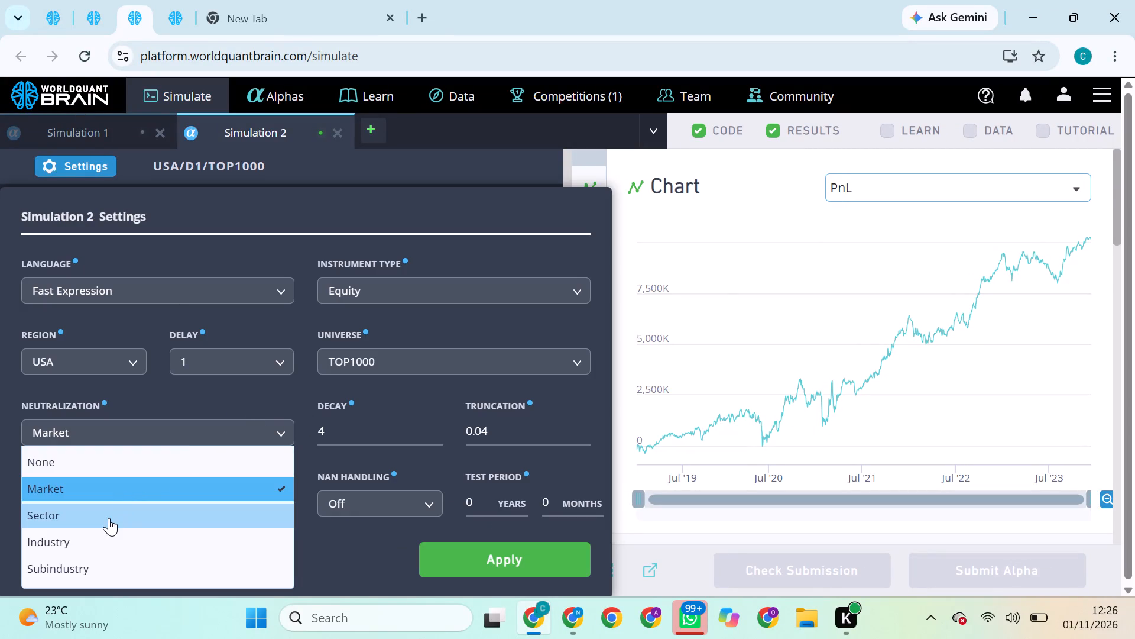
left_click(500, 558)
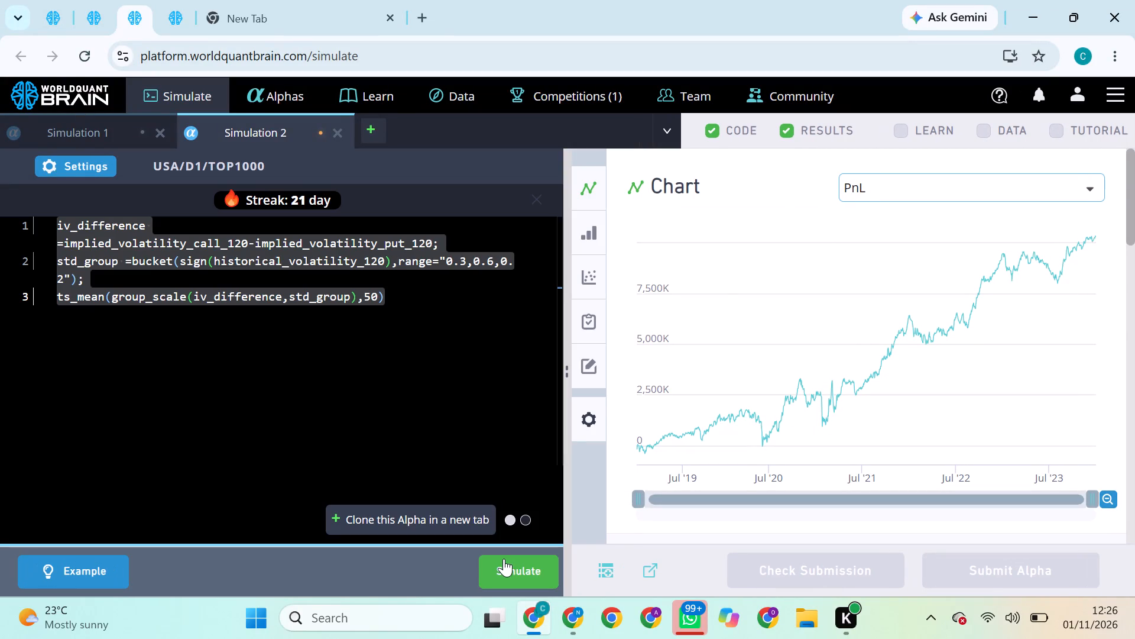
left_click(510, 559)
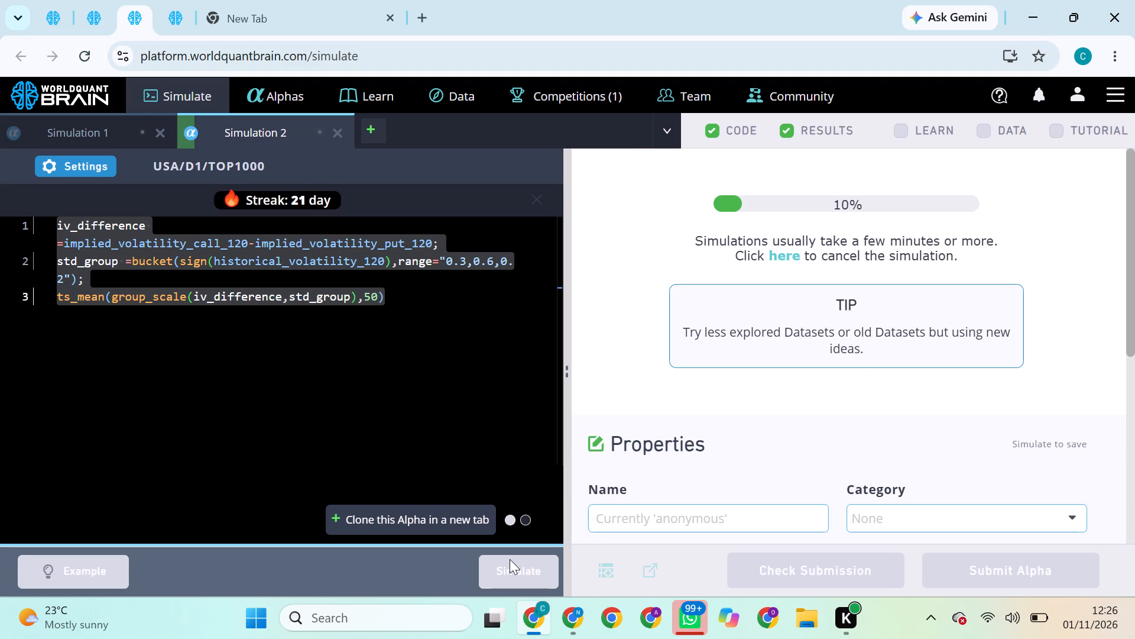
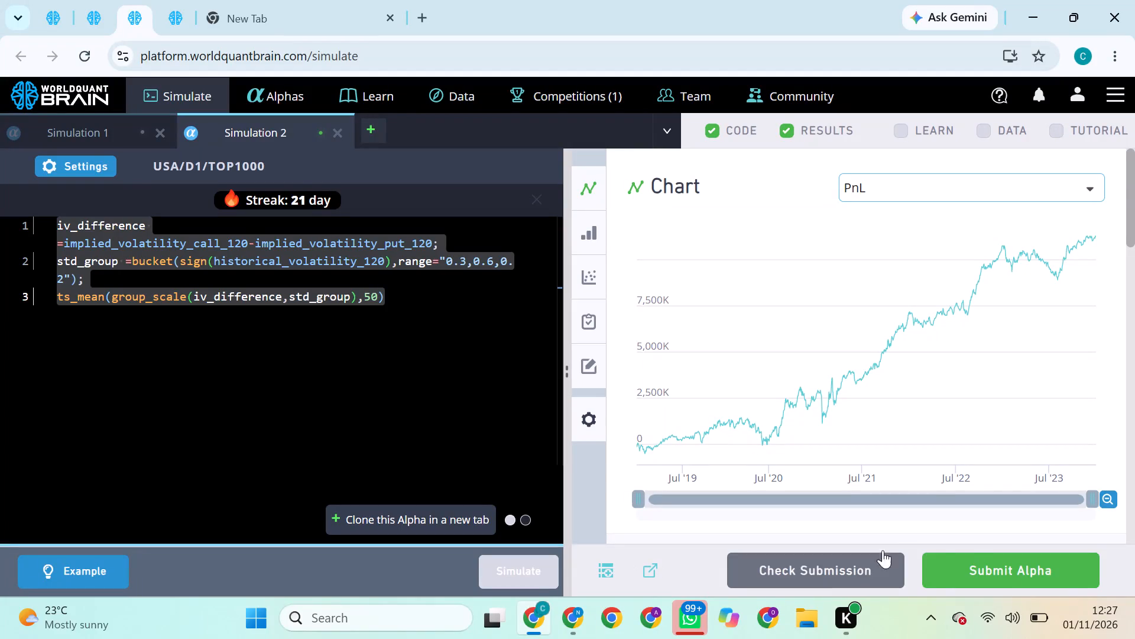
Submit the TOP1000 alpha that was simulated with Sector neutralization.
left_click(987, 560)
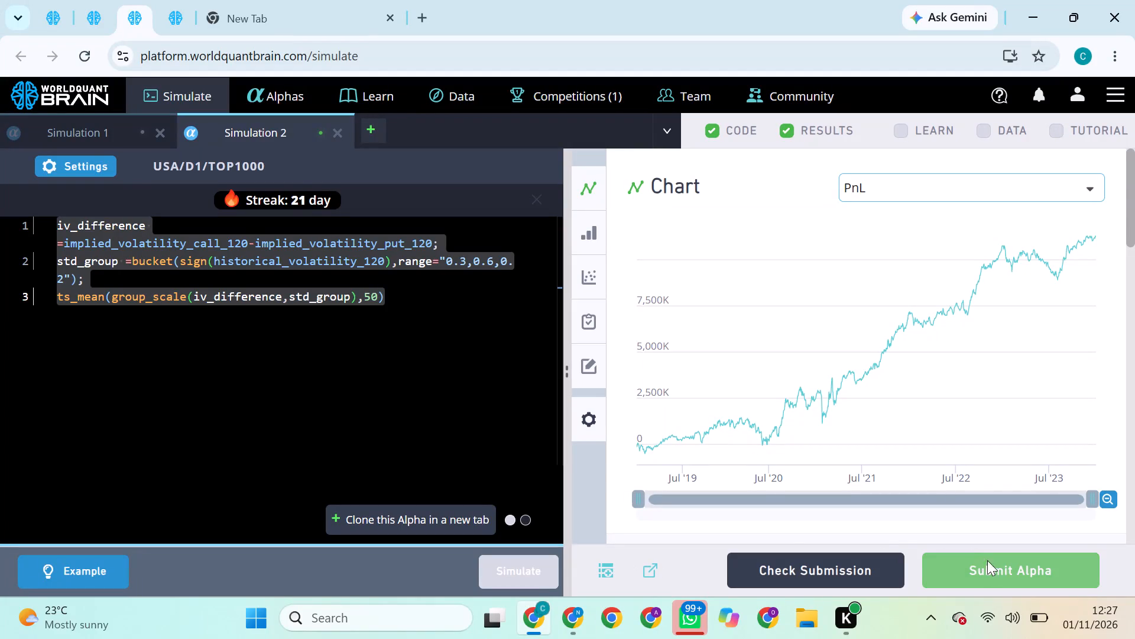
Set the TOP2000 alpha's neutralization to Subindustry, apply the settings and run its simulation.
left_click(100, 0)
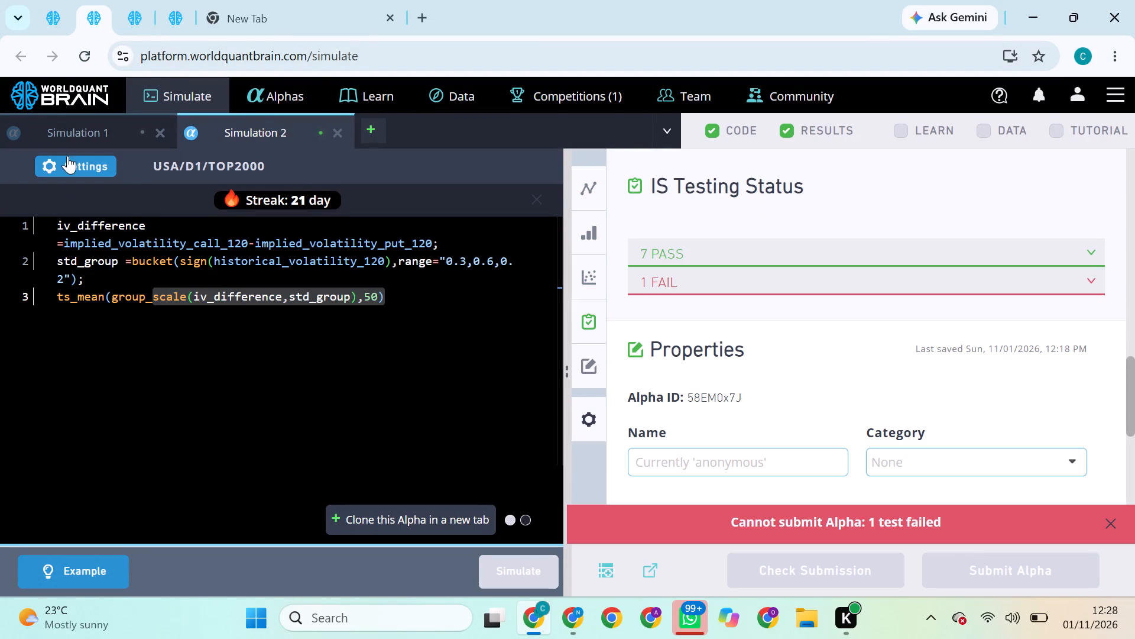
left_click(82, 164)
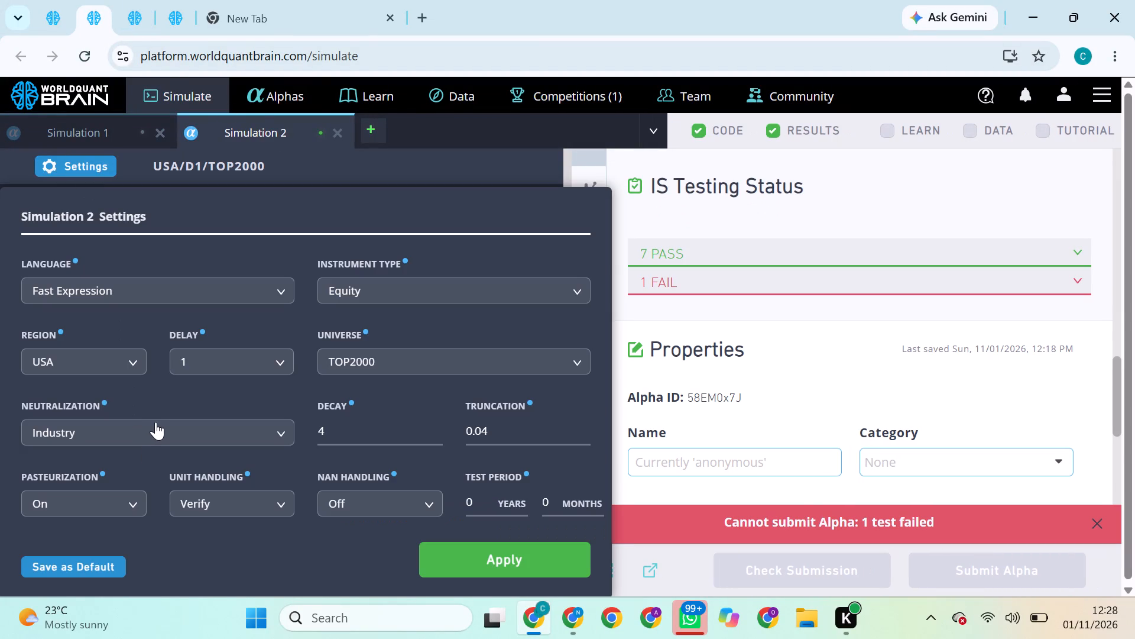
left_click(155, 422)
left_click(87, 563)
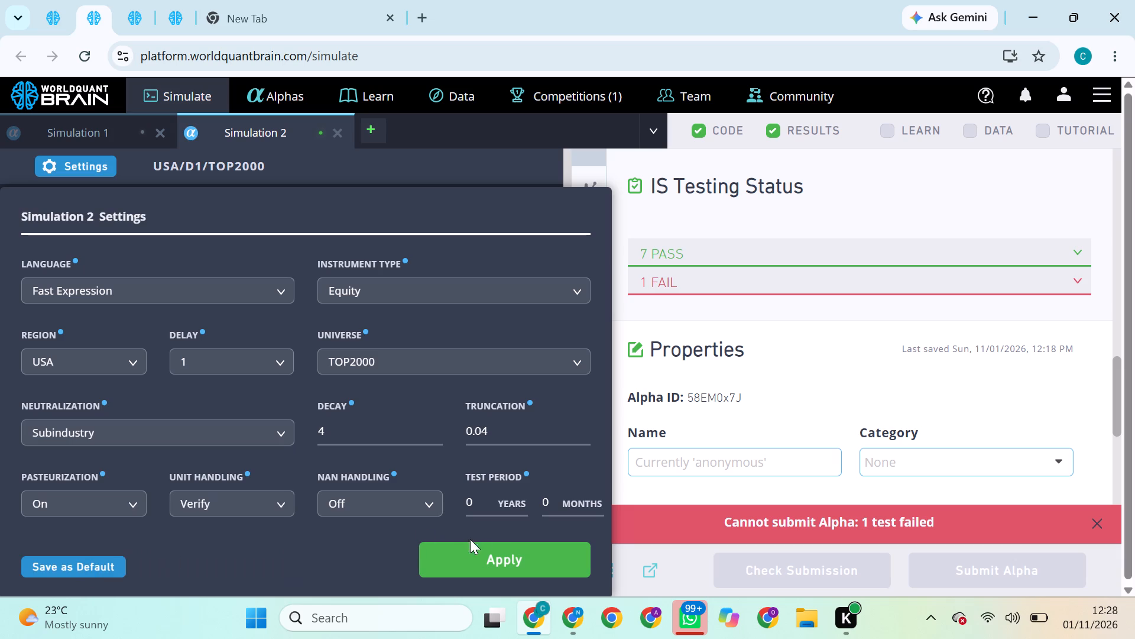
left_click(511, 547)
left_click(520, 564)
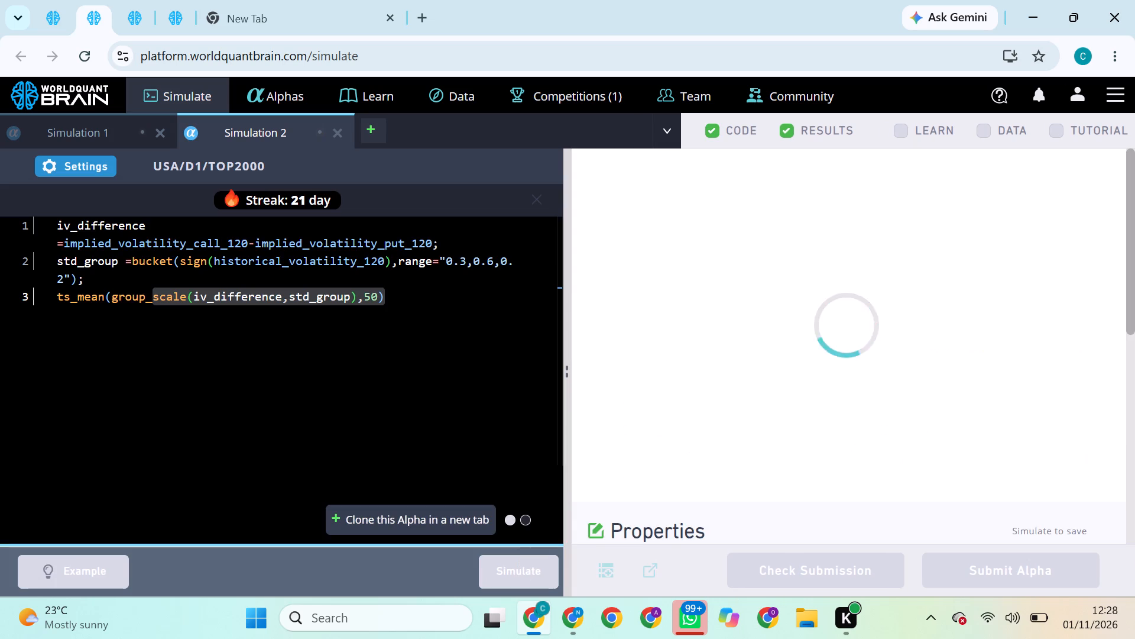
Reveal the test period of the TOP3000 alpha and review its PnL chart and yearly statistics.
left_click(40, 0)
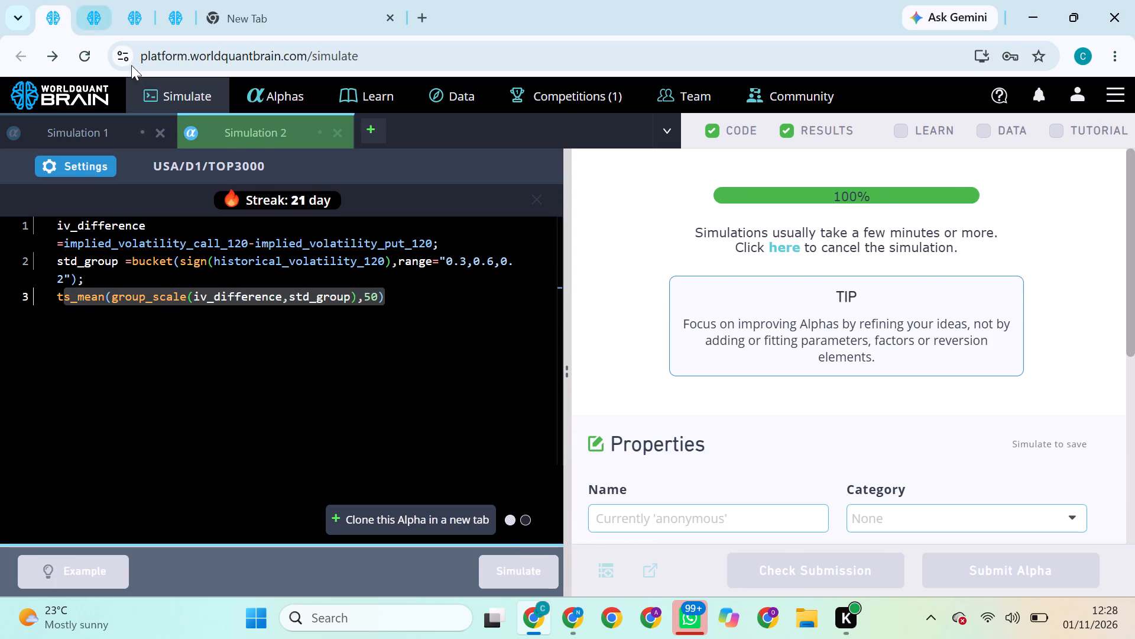
left_click(86, 170)
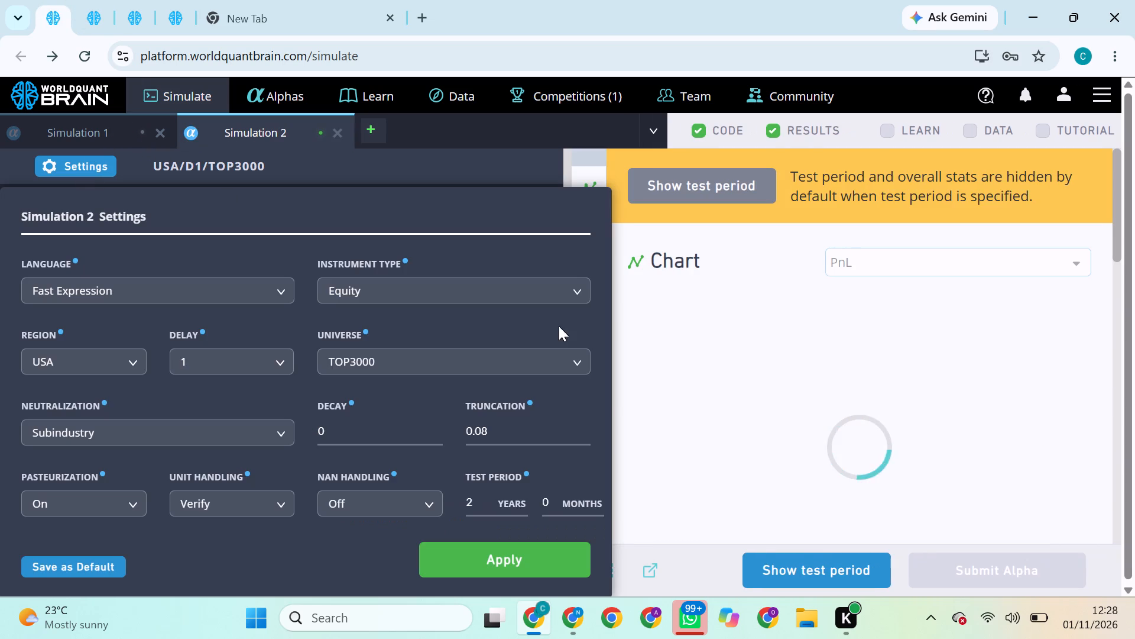
left_click(812, 553)
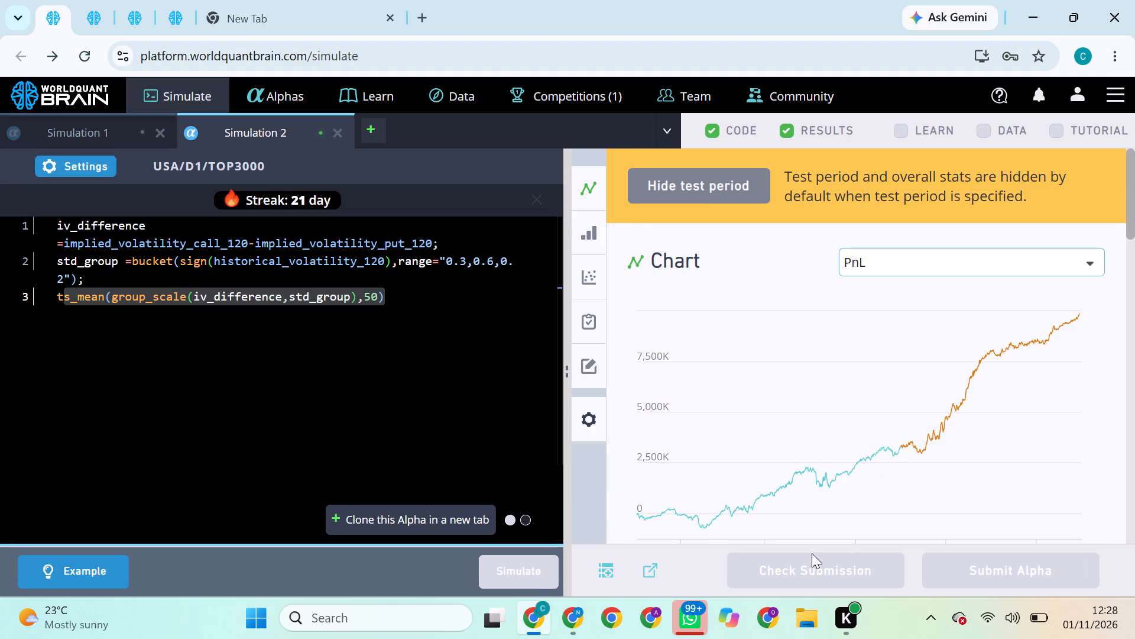
scroll(888, 451, "down", 3)
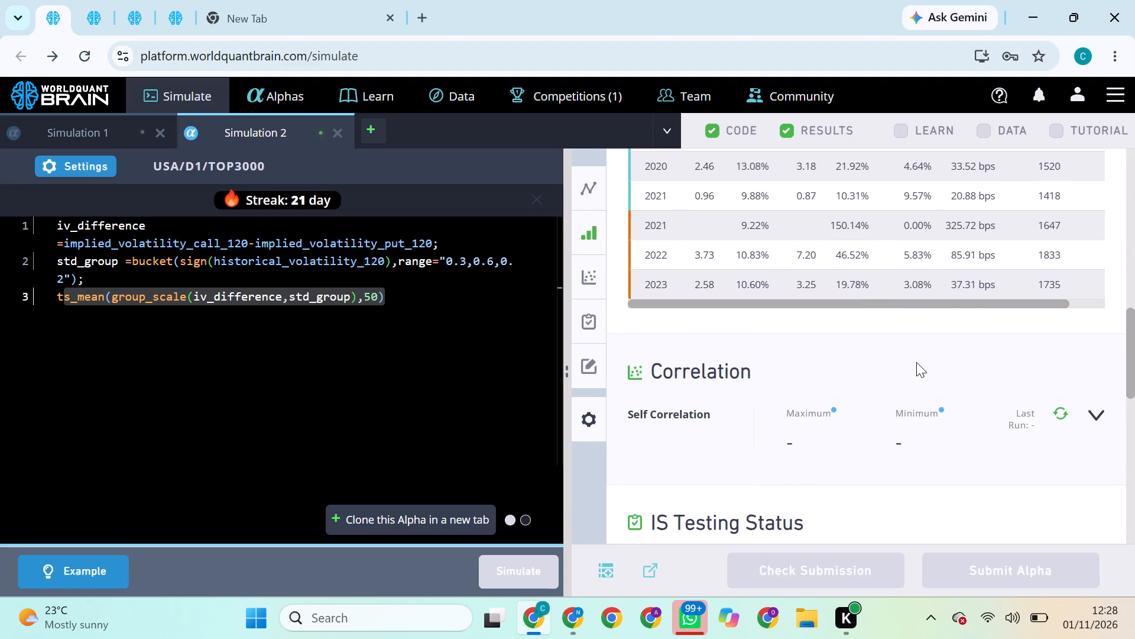
scroll(916, 362, "up", 4)
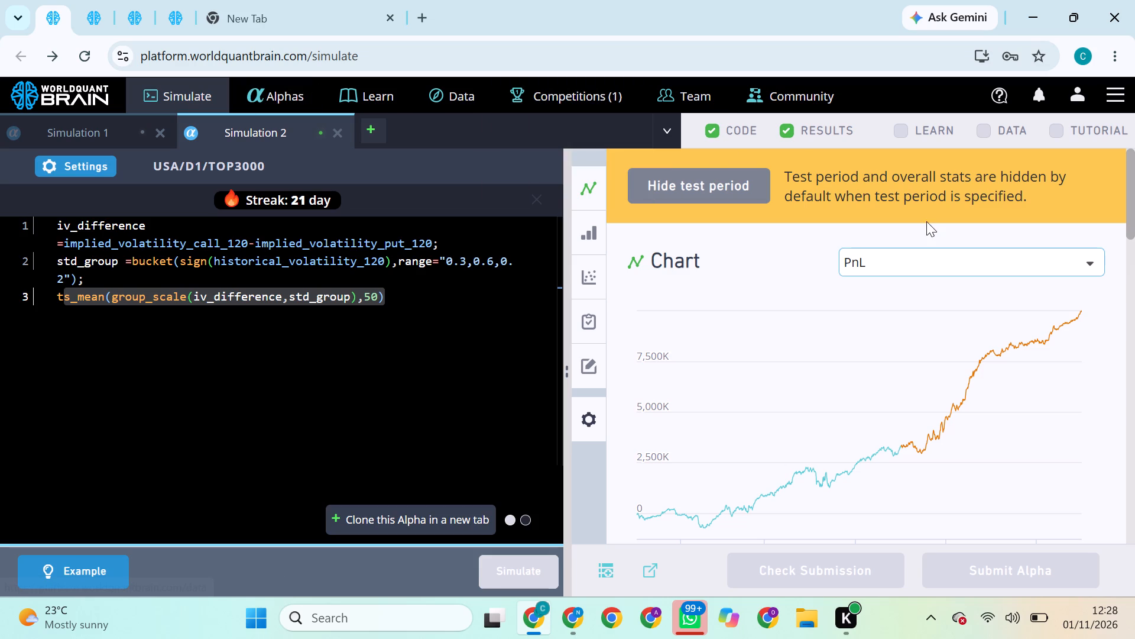
Open the Quantcepts course in the learning section and play its "What is an Alpha" video.
left_click(909, 128)
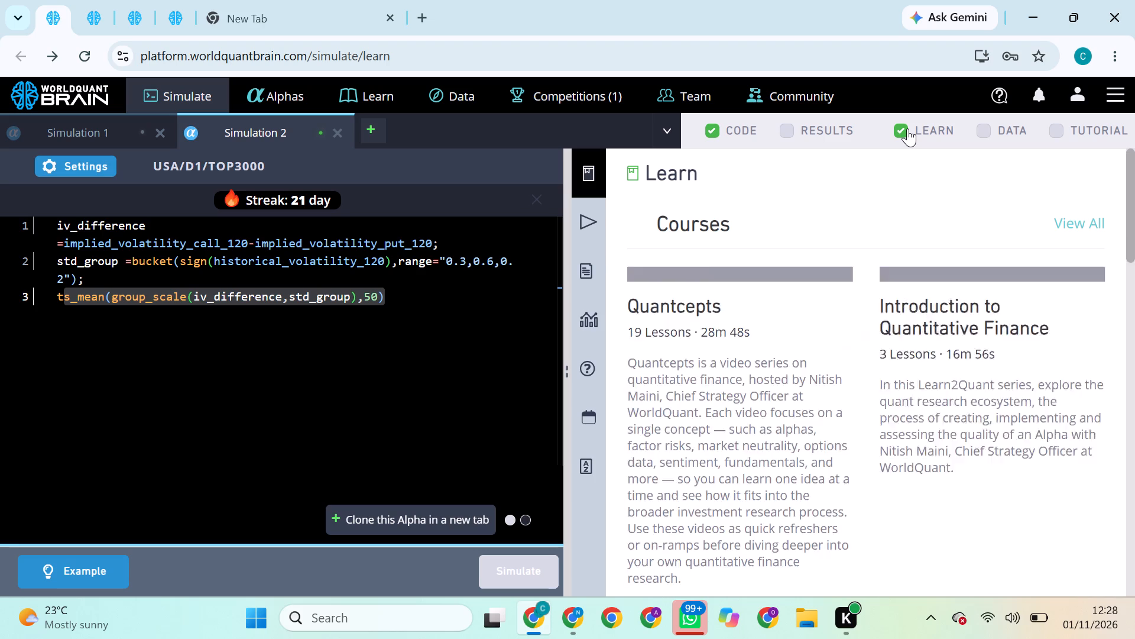
left_click(752, 334)
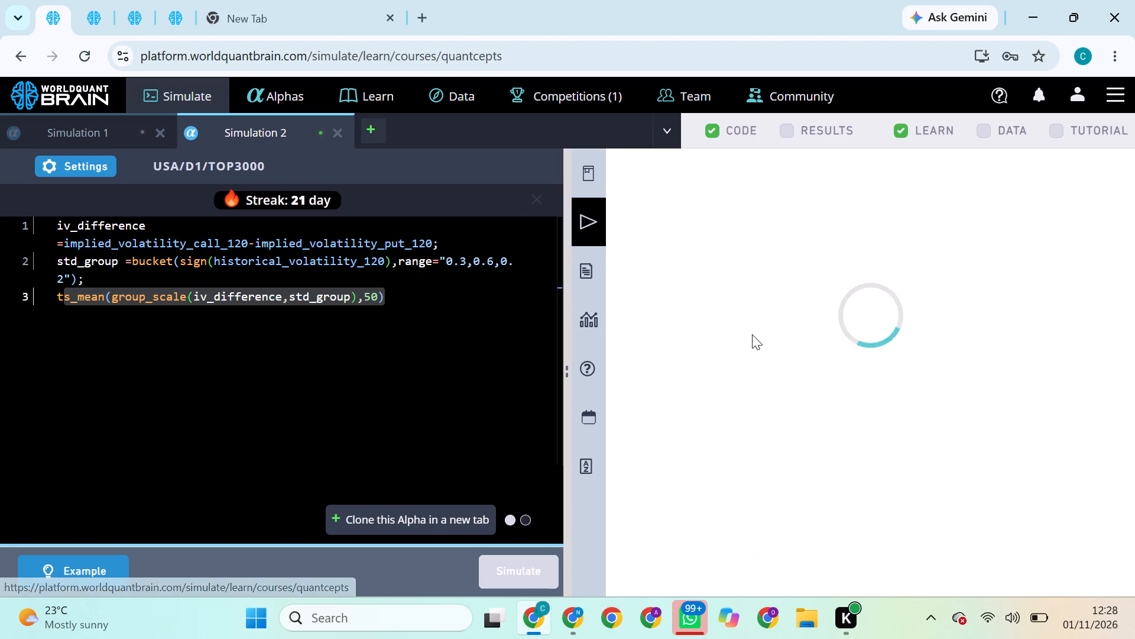
left_click(865, 424)
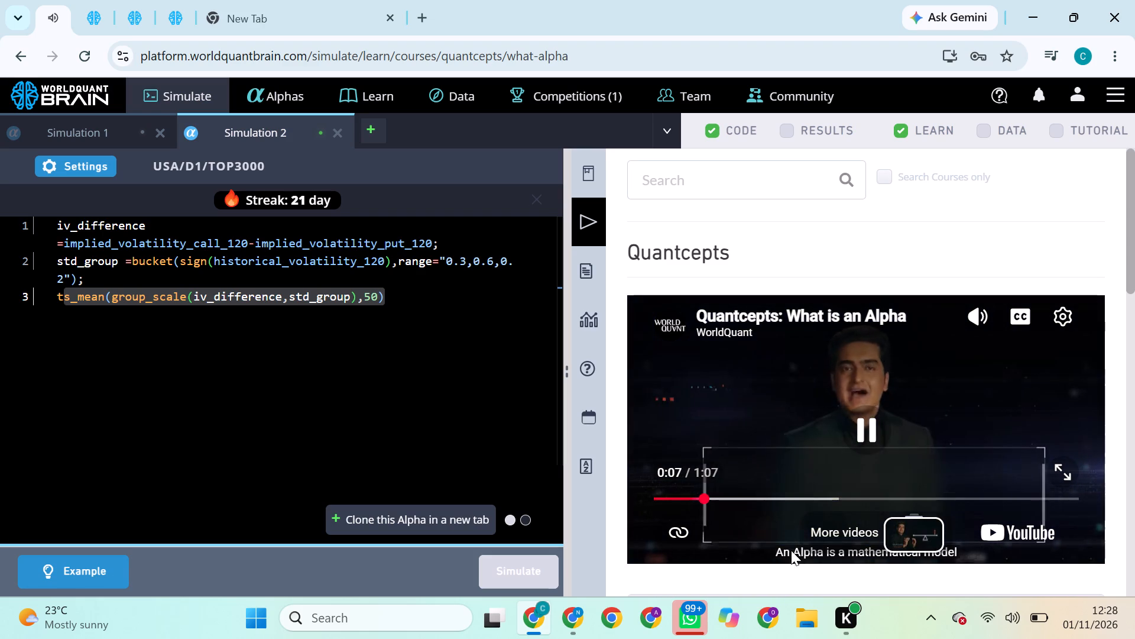
Replay the video from about 0:04 in full screen, watch the alpha definition and price chart, and return to the normal view.
left_click(681, 496)
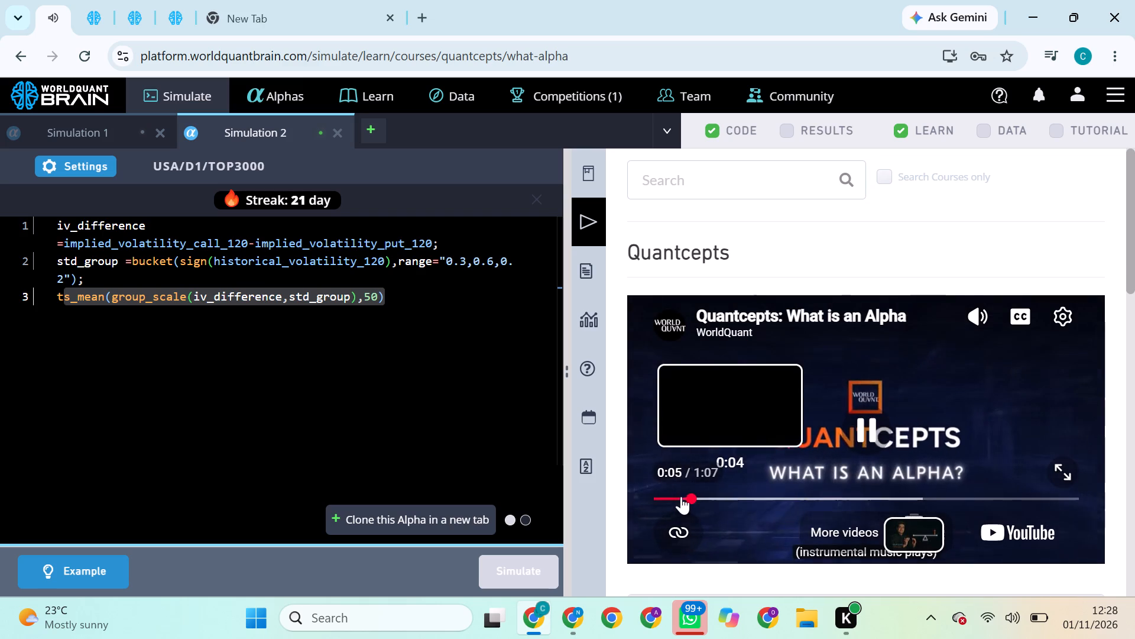
left_click(1052, 461)
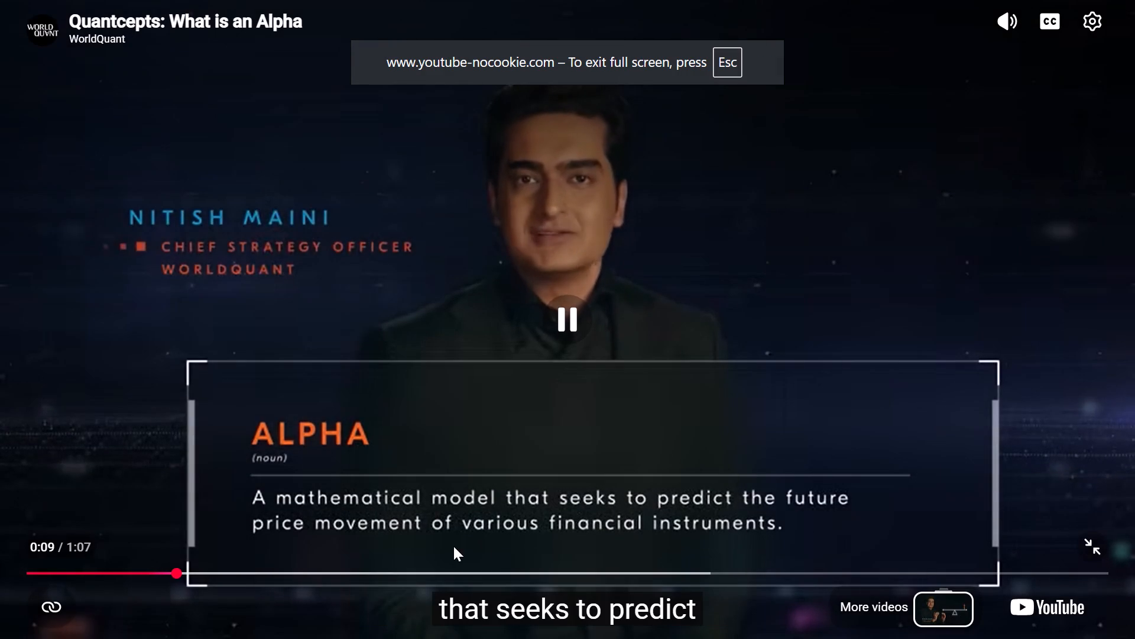
triple_click(465, 521)
triple_click(497, 483)
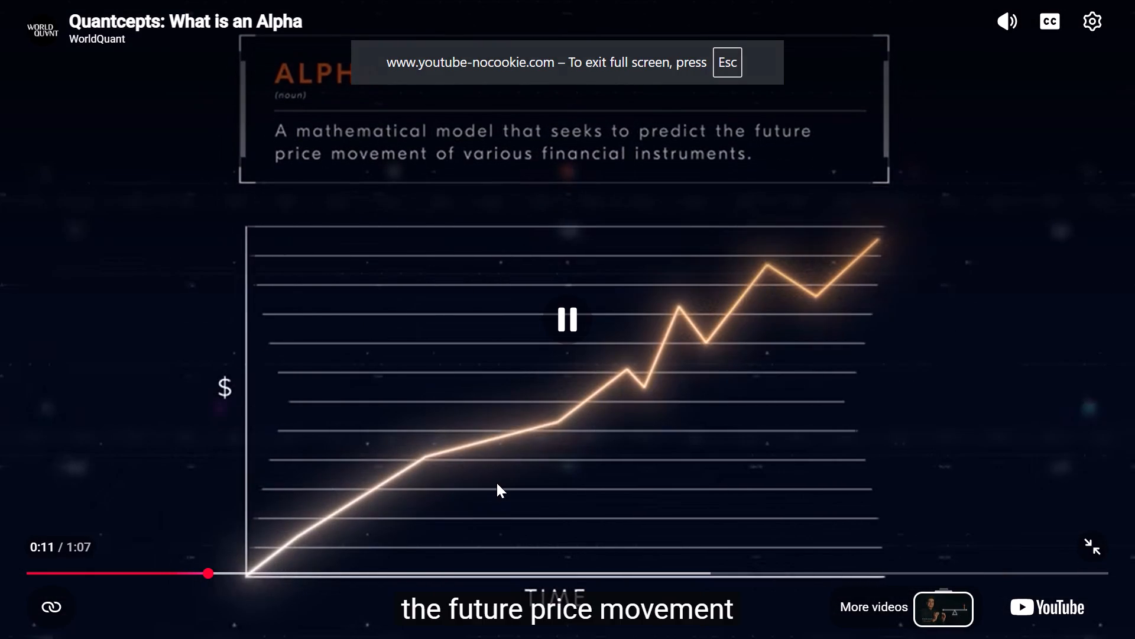
triple_click(497, 483)
left_click(497, 483)
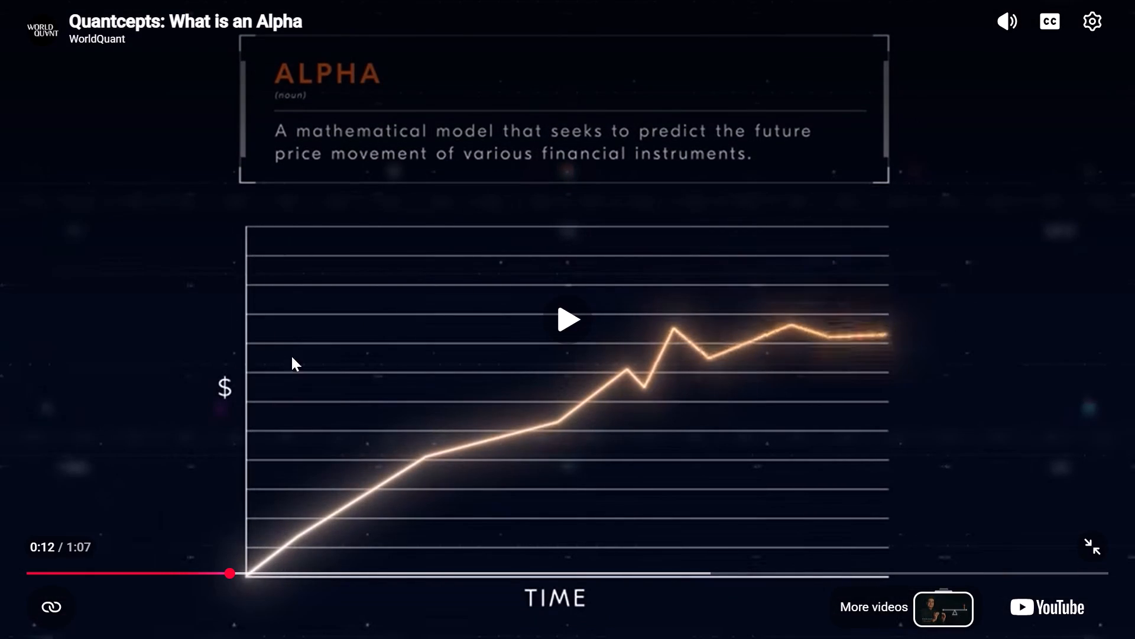
triple_click(255, 321)
double_click(255, 321)
left_click_drag(255, 321, 419, 320)
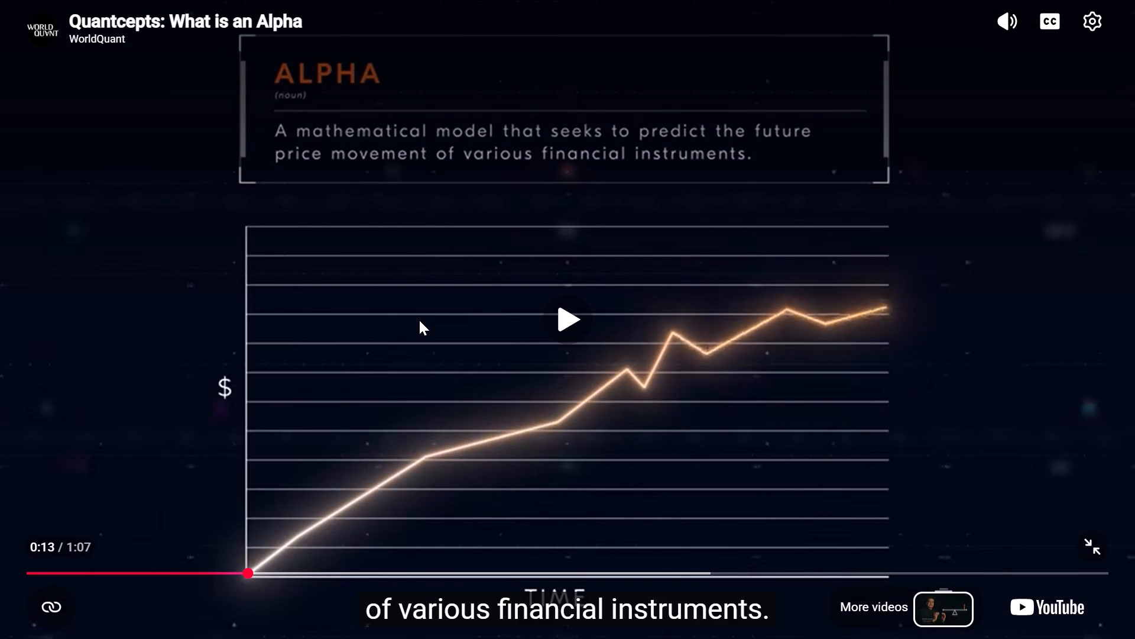
triple_click(419, 320)
triple_click(419, 320)
left_click_drag(419, 320, 706, 428)
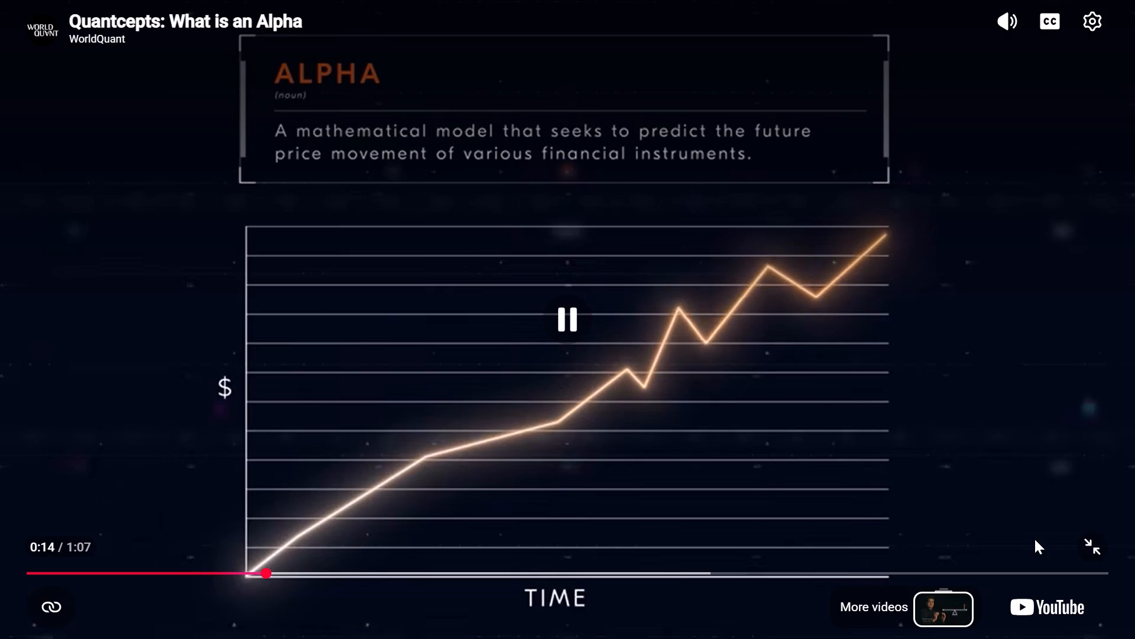
left_click(1087, 550)
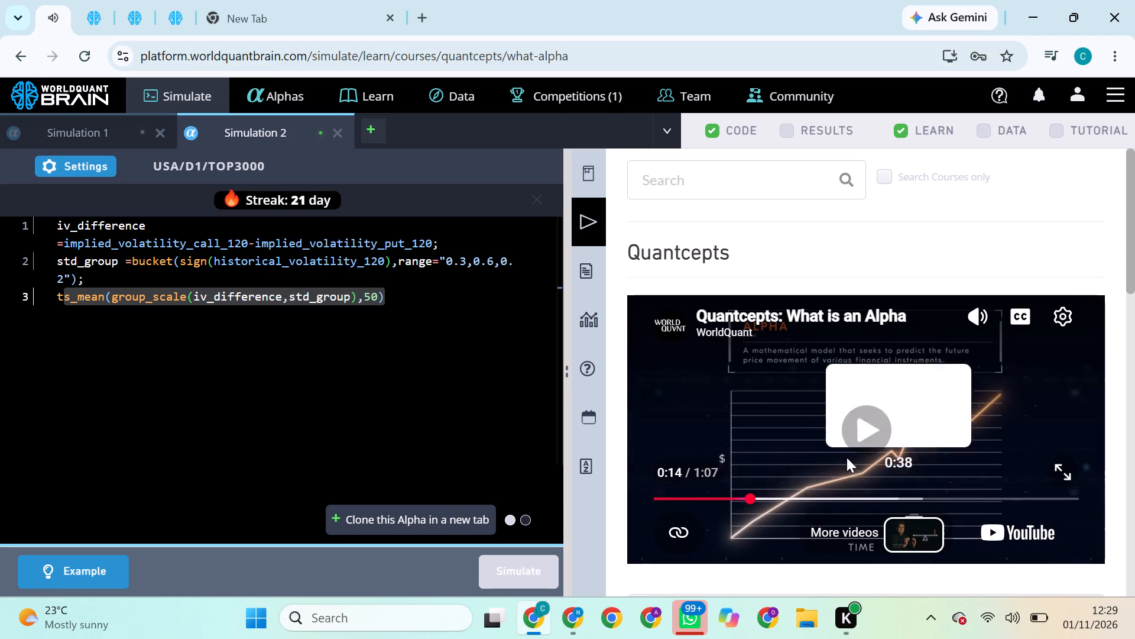
Resume the "What is an Alpha" video and lower its volume to about half.
left_click(885, 433)
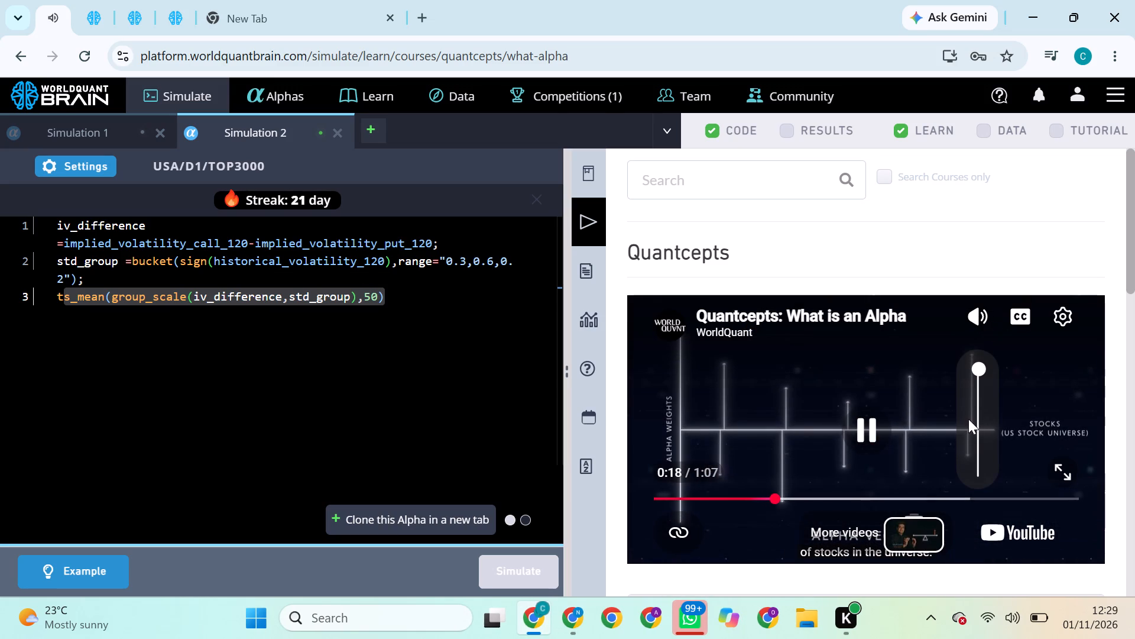
left_click(979, 431)
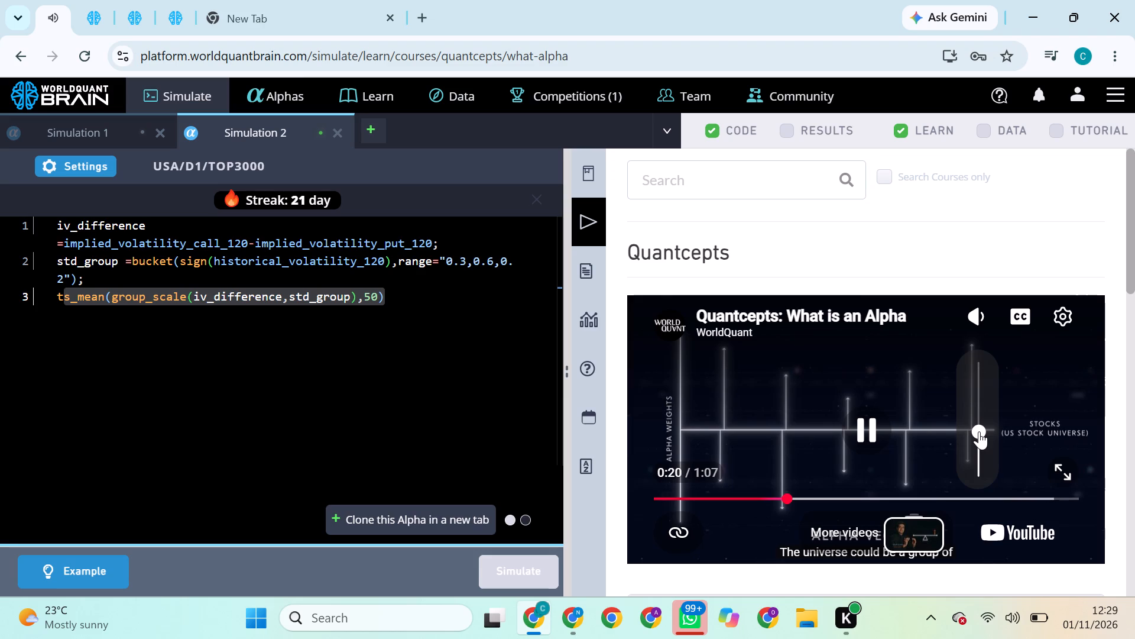
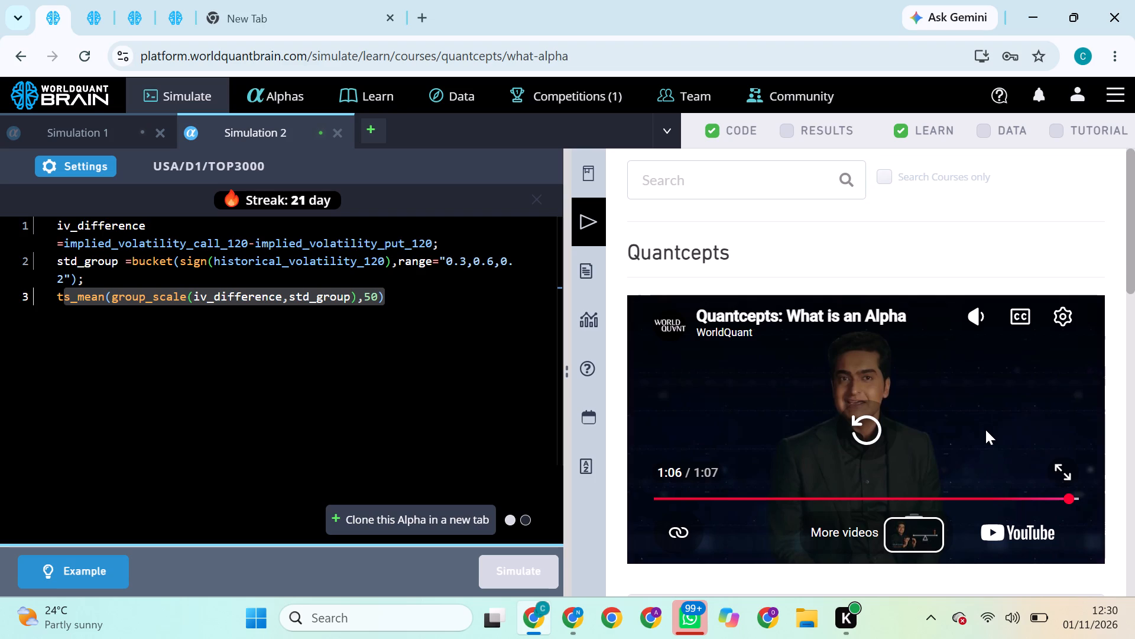
Look through the Quantcepts course's video list and the lesson description below it for another video to watch.
scroll(1011, 428, "down", 2)
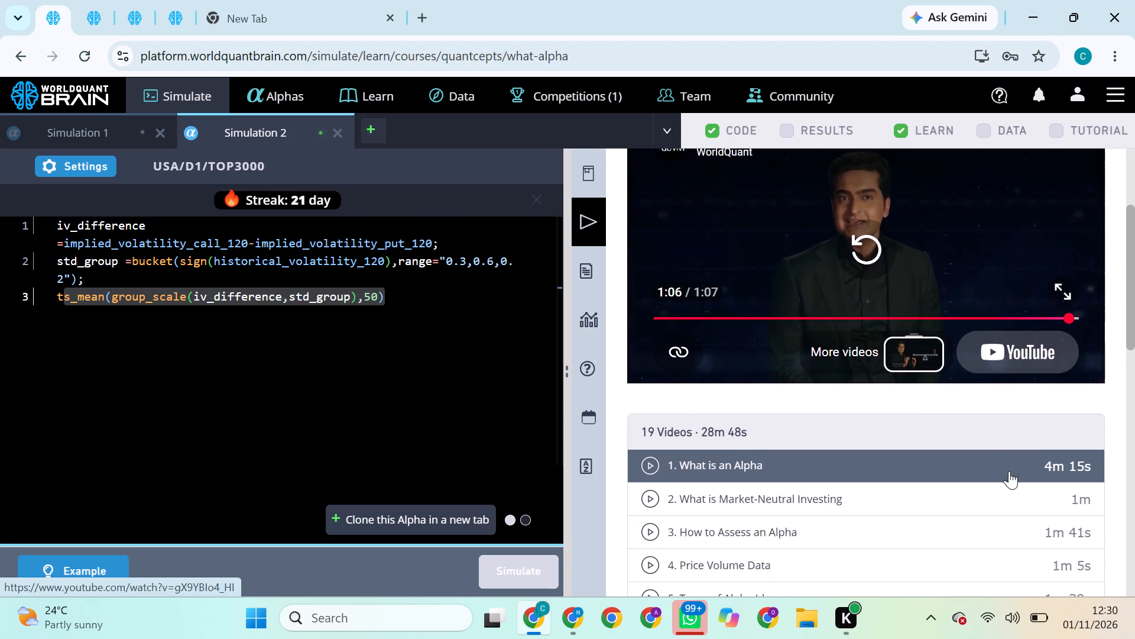
scroll(1009, 471, "down", 2)
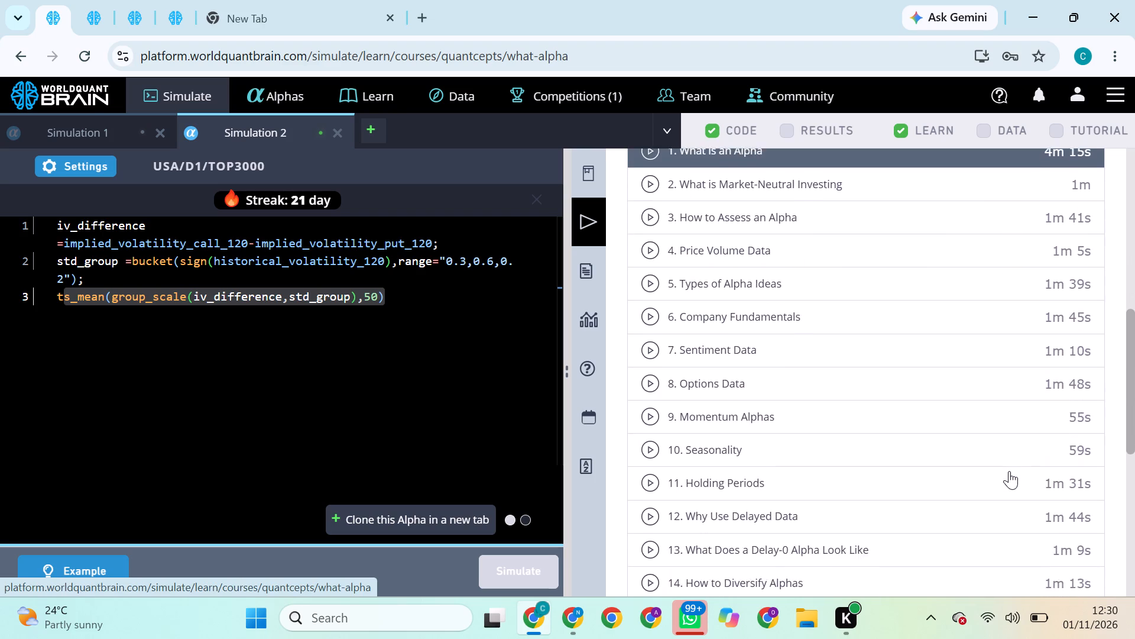
scroll(1009, 471, "up", 2)
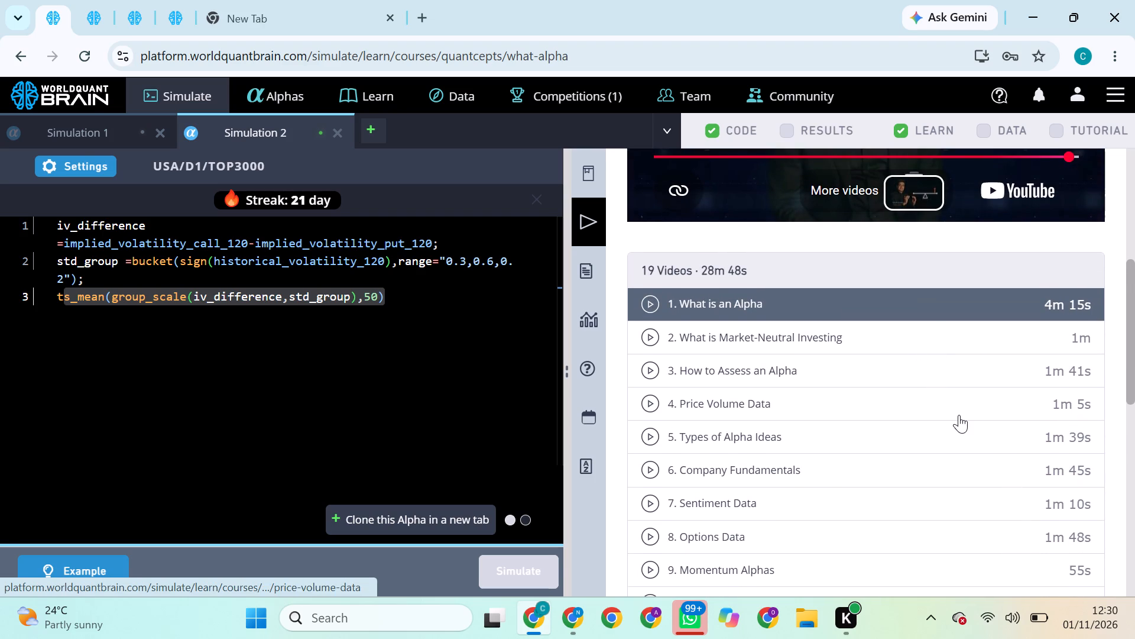
scroll(959, 415, "down", 2)
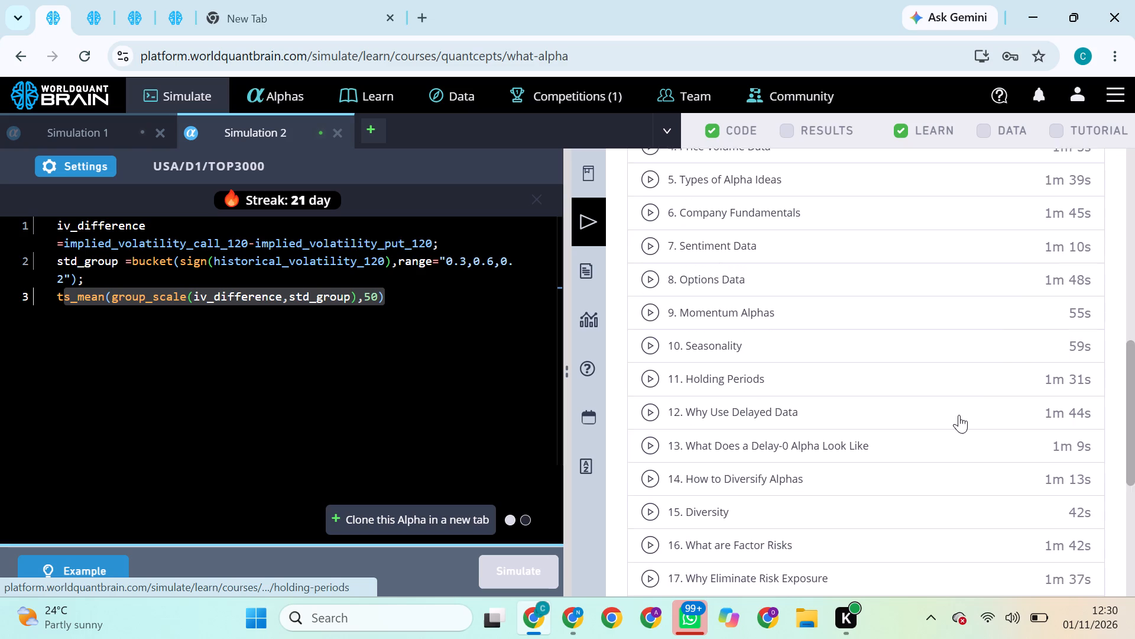
scroll(959, 415, "down", 3)
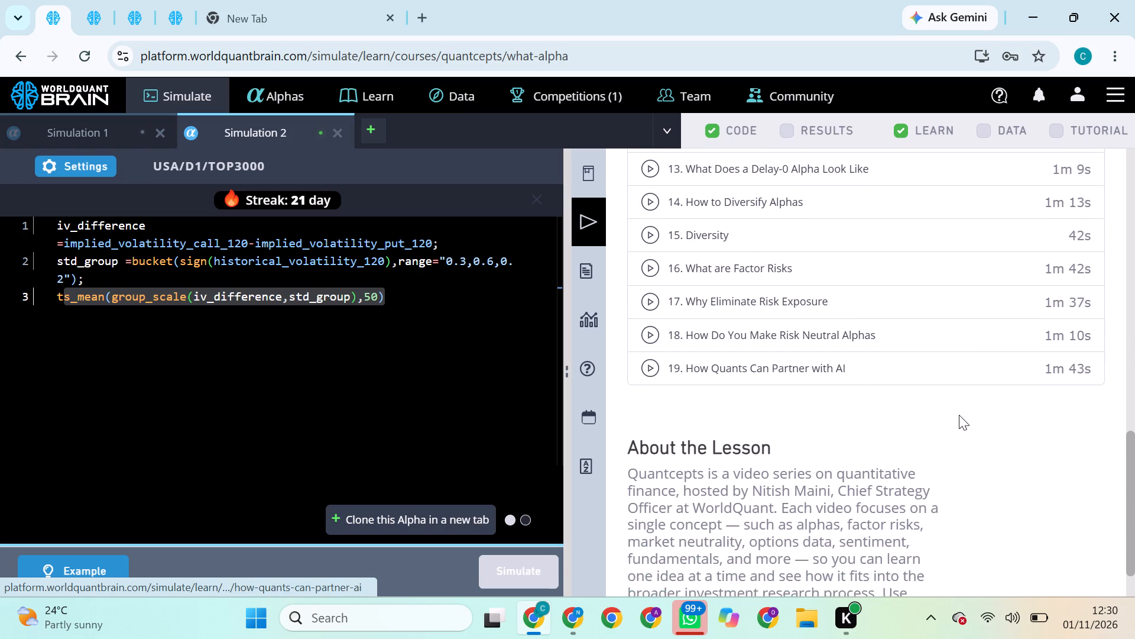
scroll(959, 415, "down", 1)
scroll(959, 415, "up", 3)
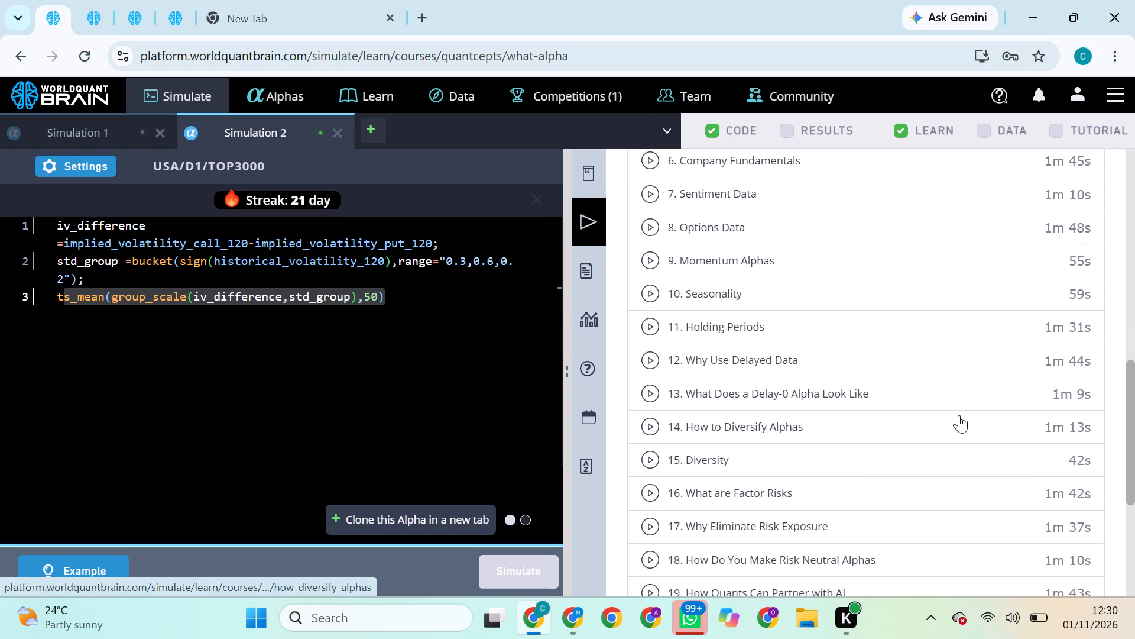
scroll(959, 415, "up", 3)
scroll(959, 415, "down", 3)
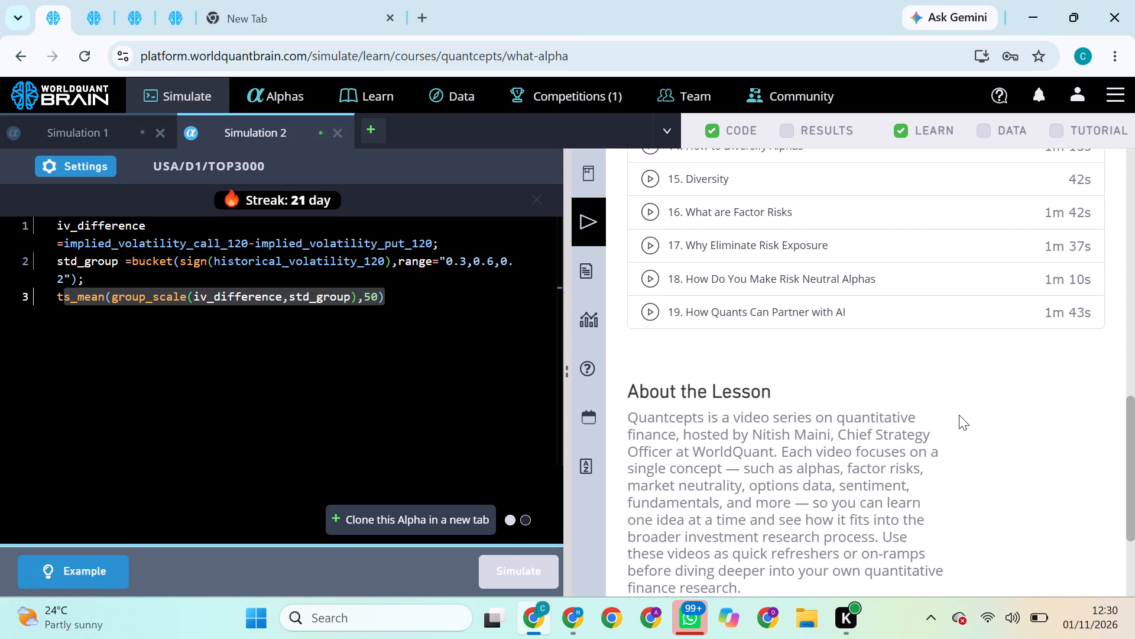
scroll(959, 415, "down", 1)
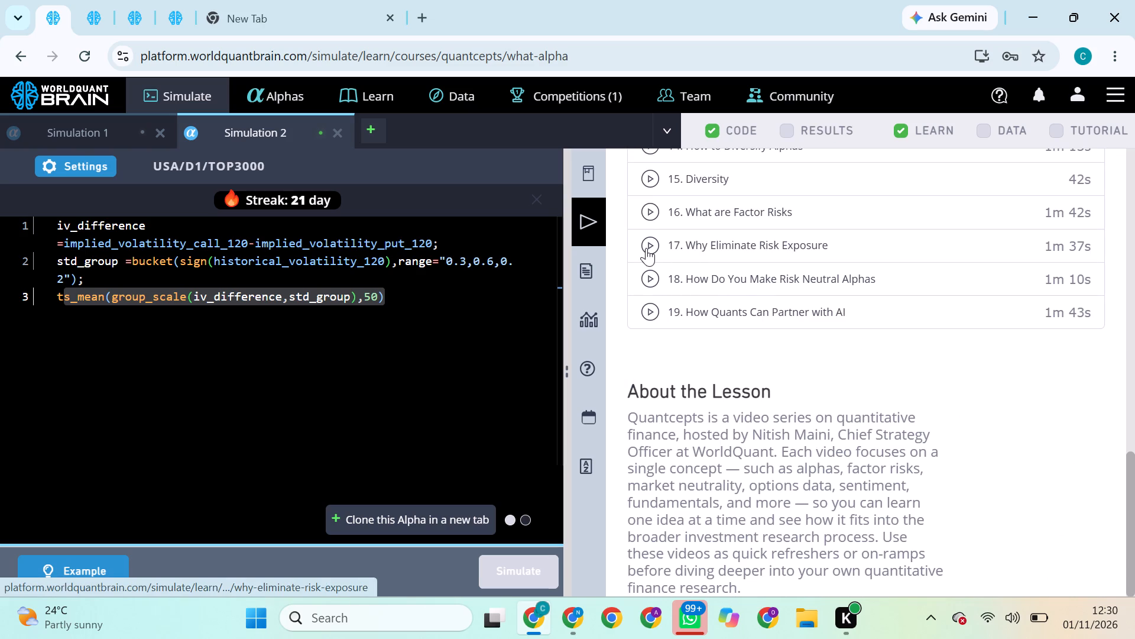
Play video 17, "Why Eliminate Risk Exposure", from the Quantcepts course and bring its player into view.
left_click(651, 246)
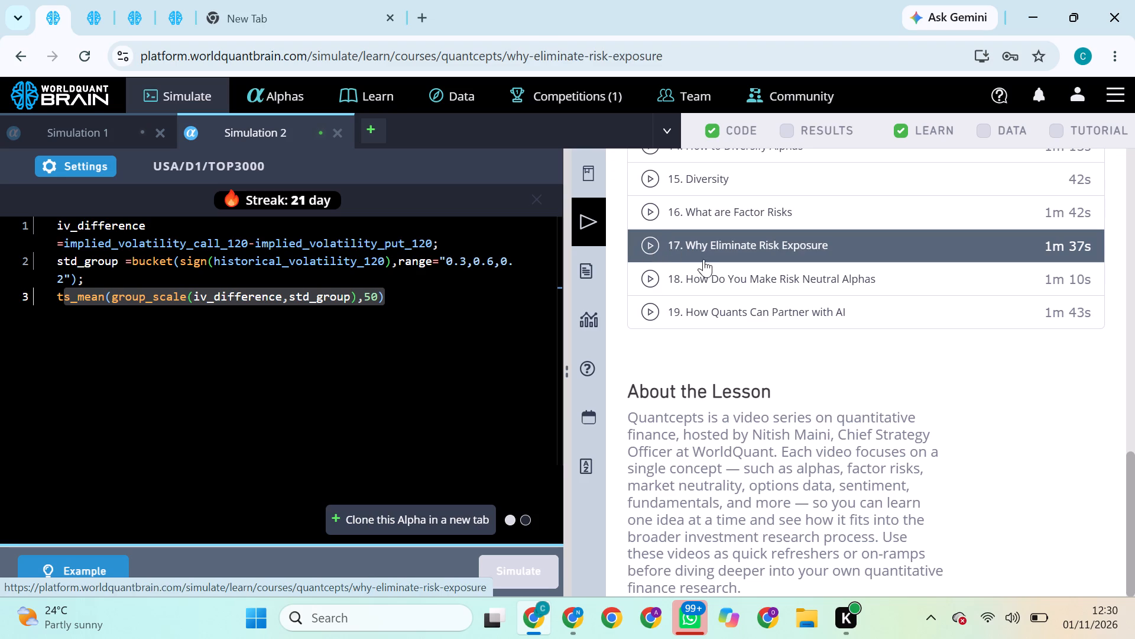
double_click(803, 244)
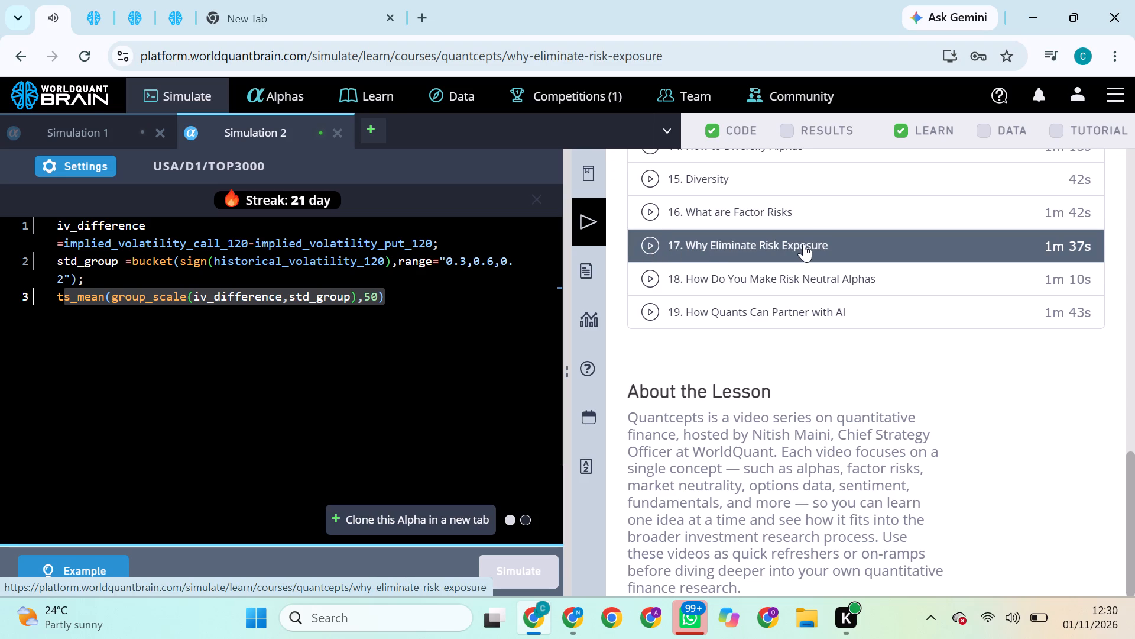
left_click(803, 244)
scroll(803, 244, "up", 4)
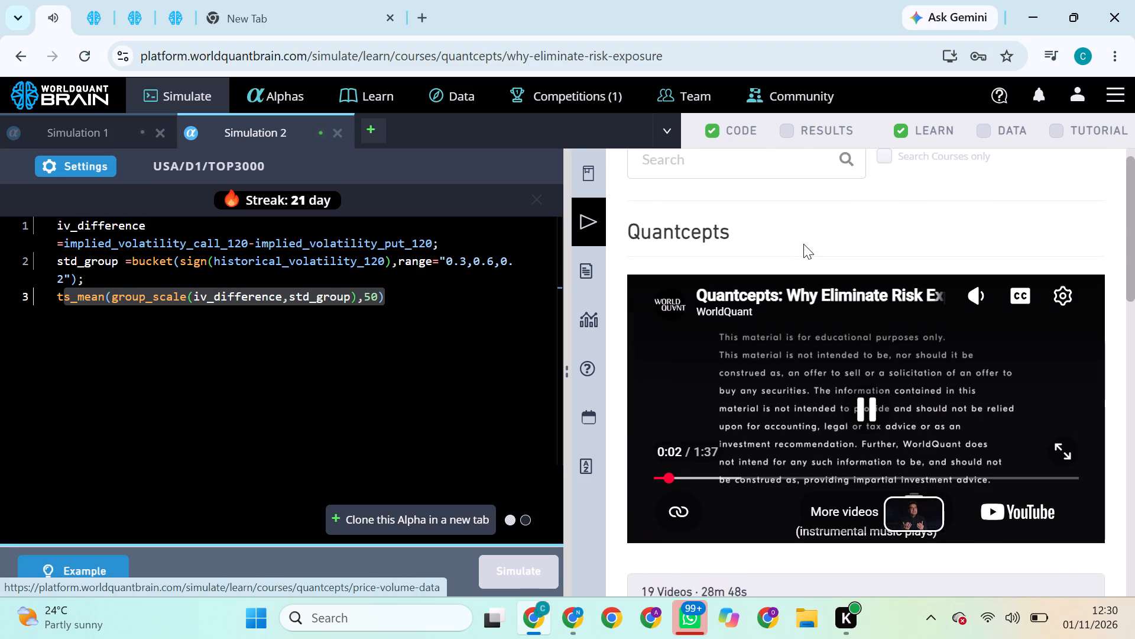
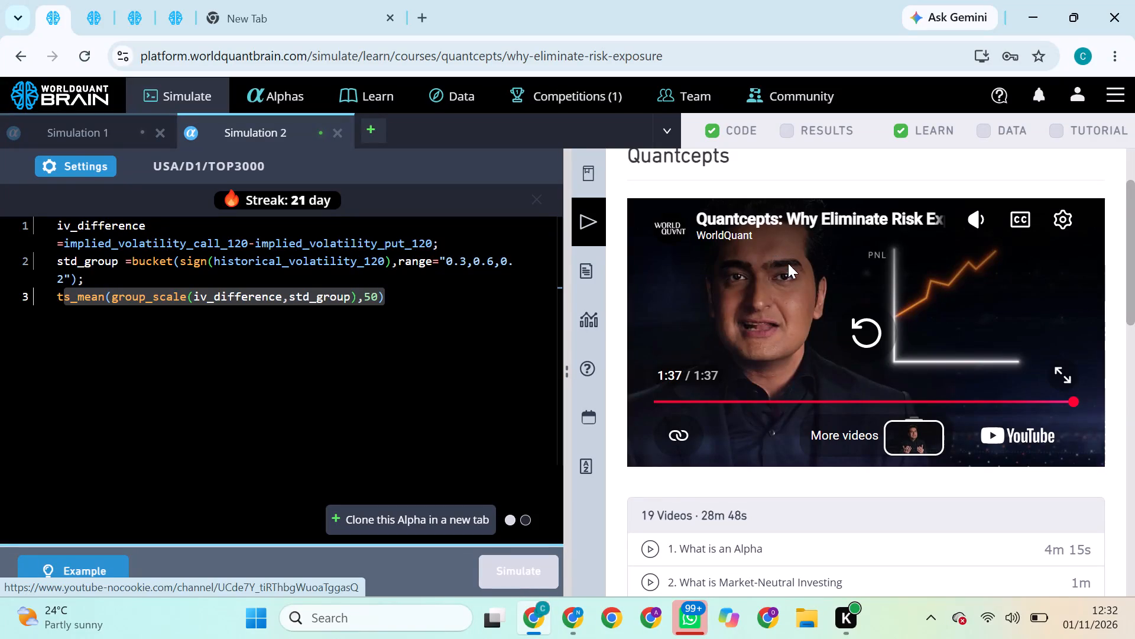
Open video 1, "What is an Alpha", from the Quantcepts course's video list.
scroll(1012, 285, "down", 1)
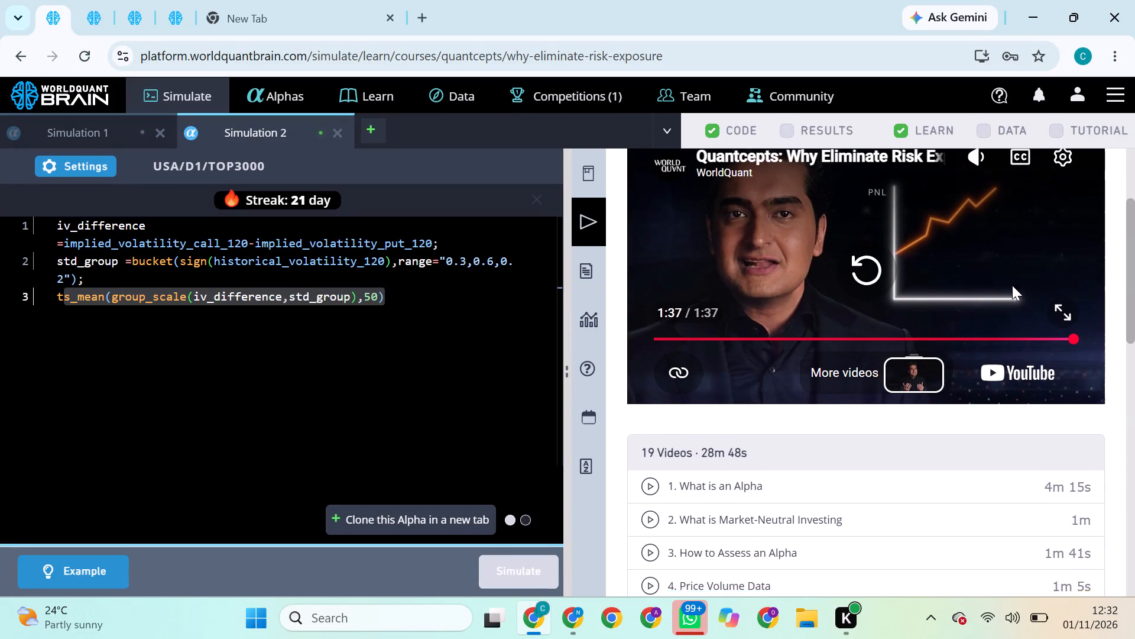
scroll(1012, 285, "down", 1)
left_click(919, 485)
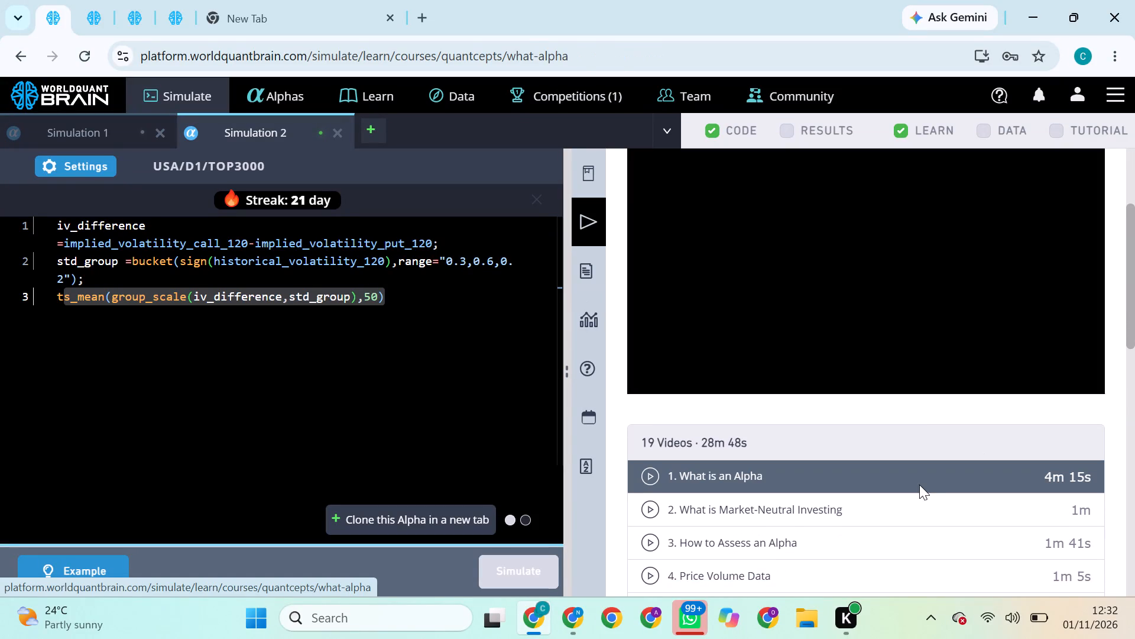
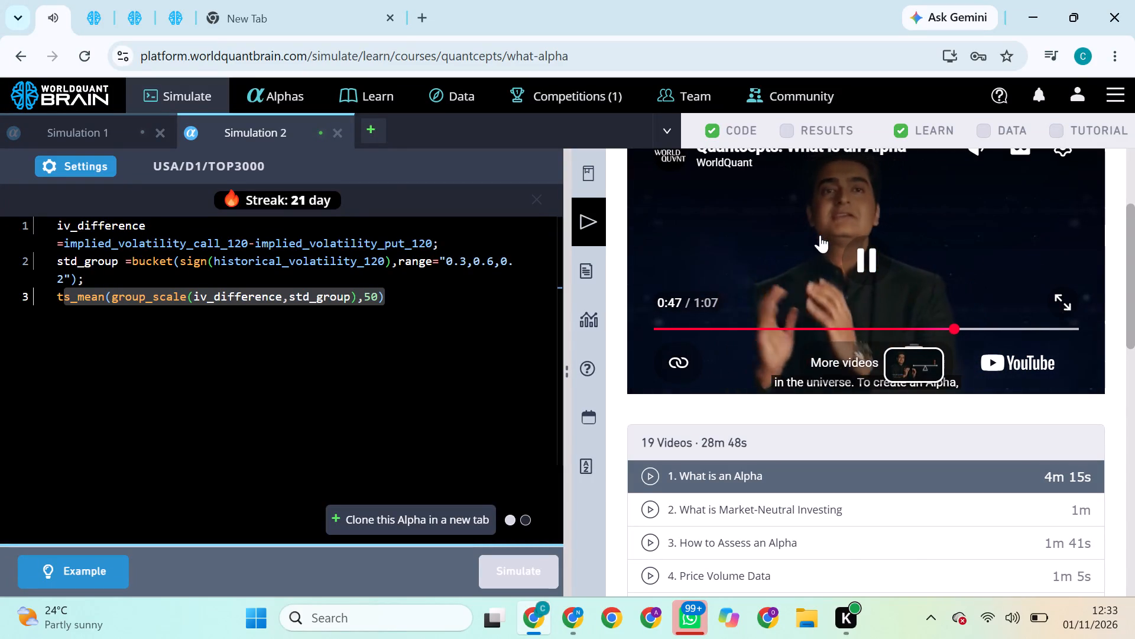
Pause the "What is an Alpha" lesson video.
double_click(880, 263)
left_click(880, 263)
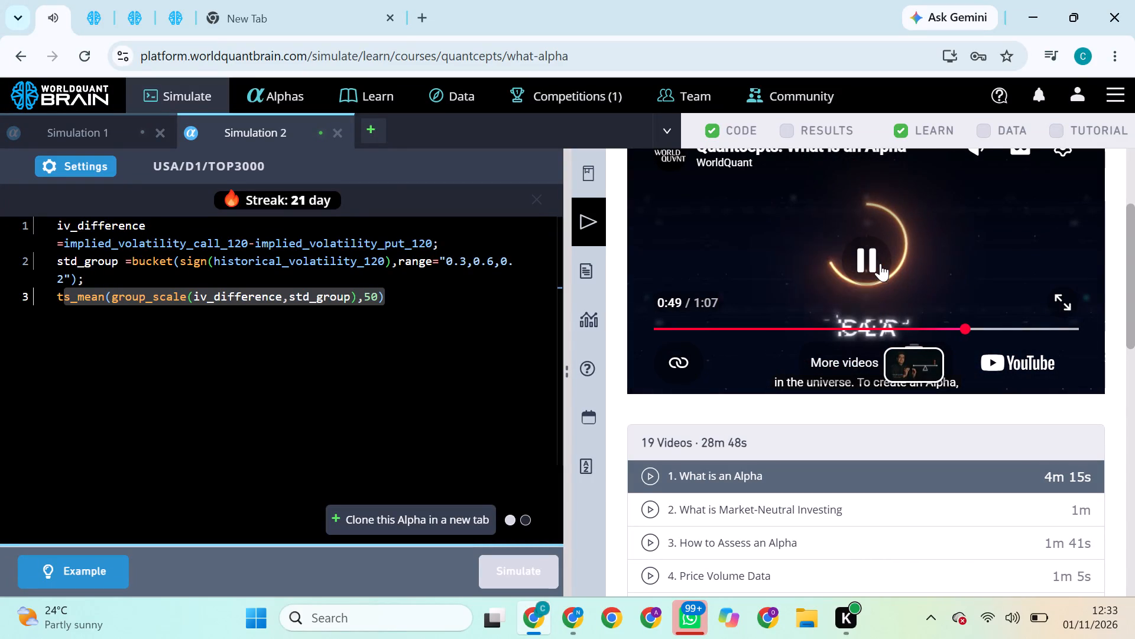
Try to submit the implied-volatility alpha simulated on the USA/D1/TOP2000 universe.
left_click(99, 0)
left_click(968, 570)
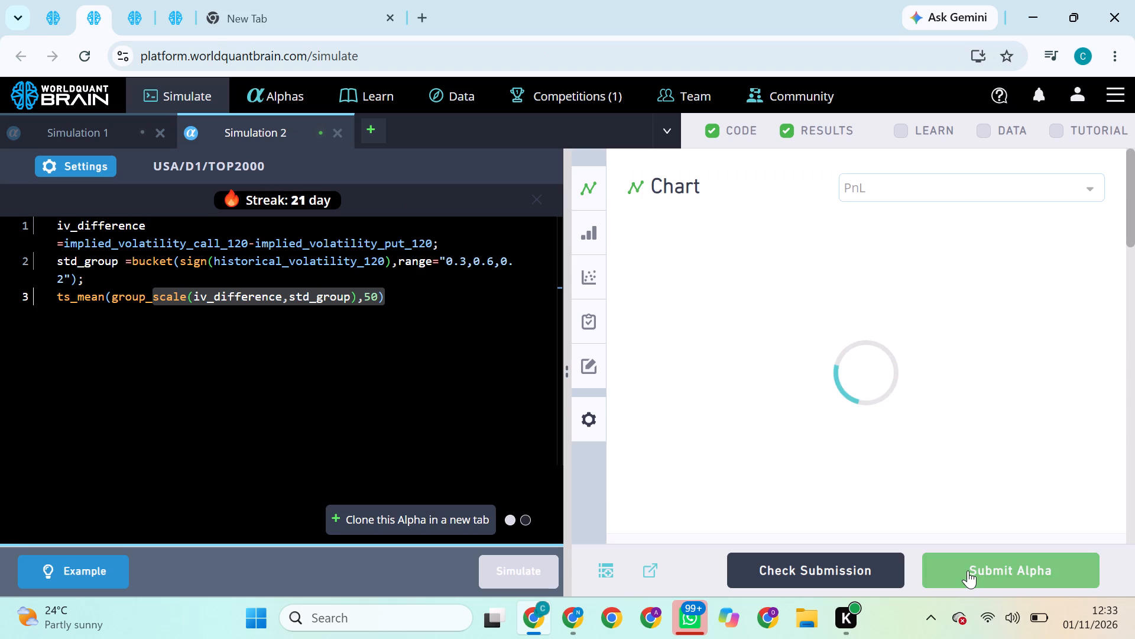
Set the neutralization of the USA/D1/TOP1000 implied-volatility alpha to Industry and simulate it again.
left_click(144, 2)
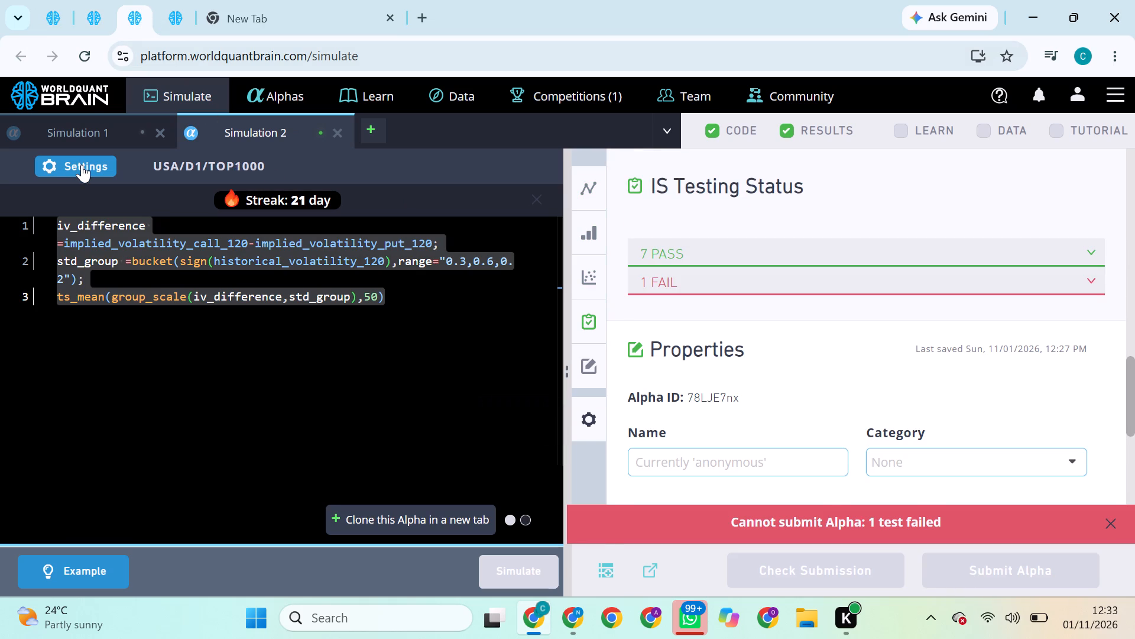
left_click(82, 164)
left_click(116, 424)
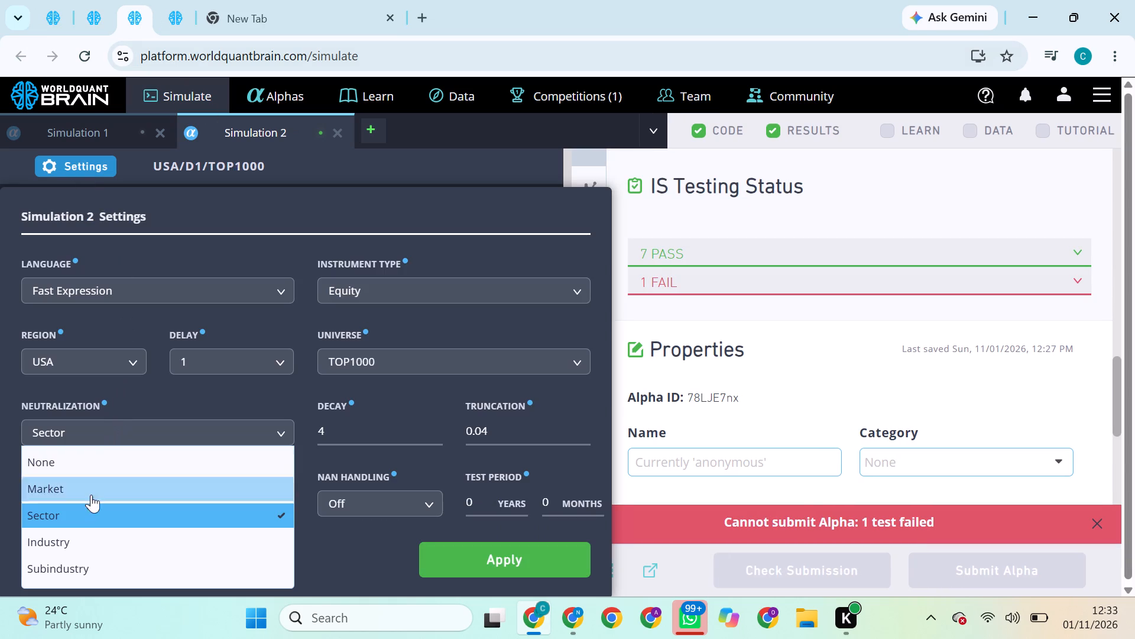
left_click(82, 536)
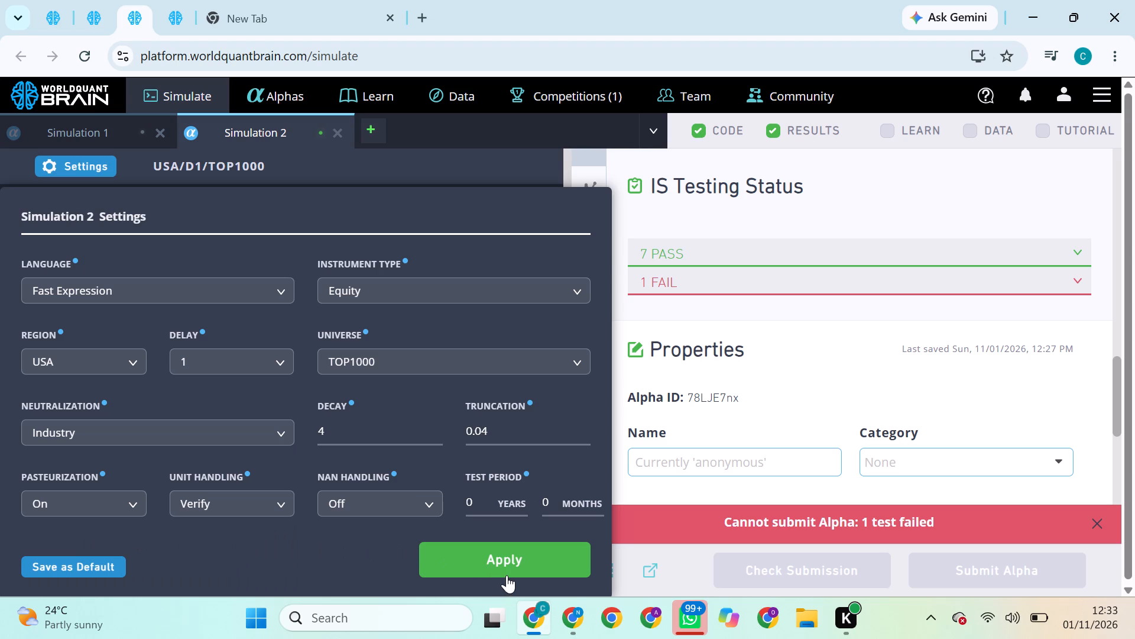
left_click(507, 575)
left_click(531, 564)
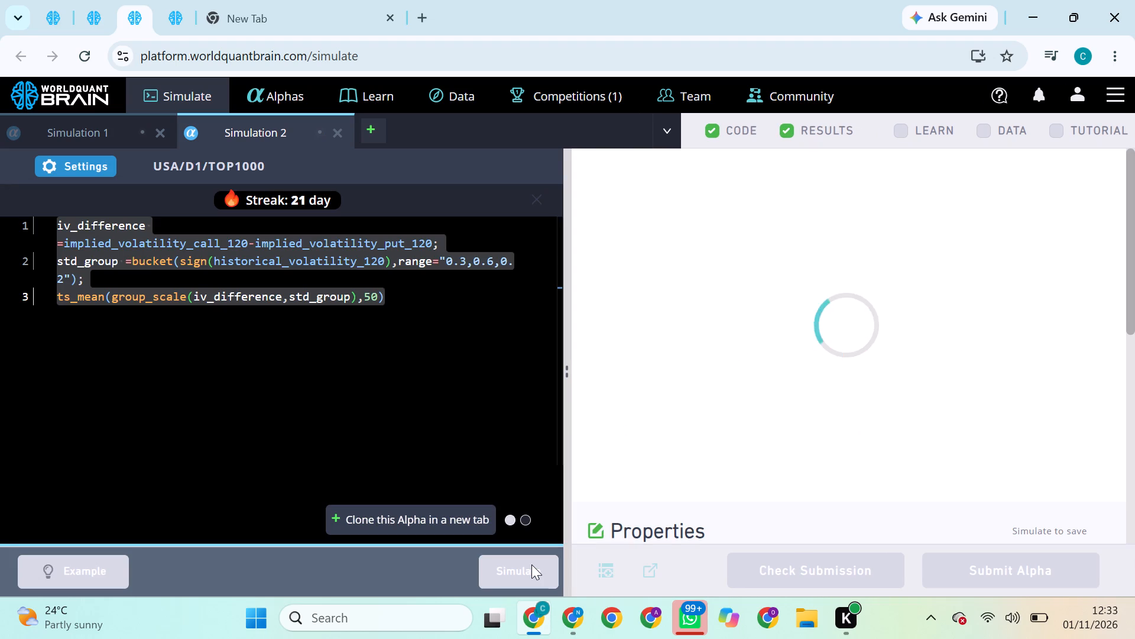